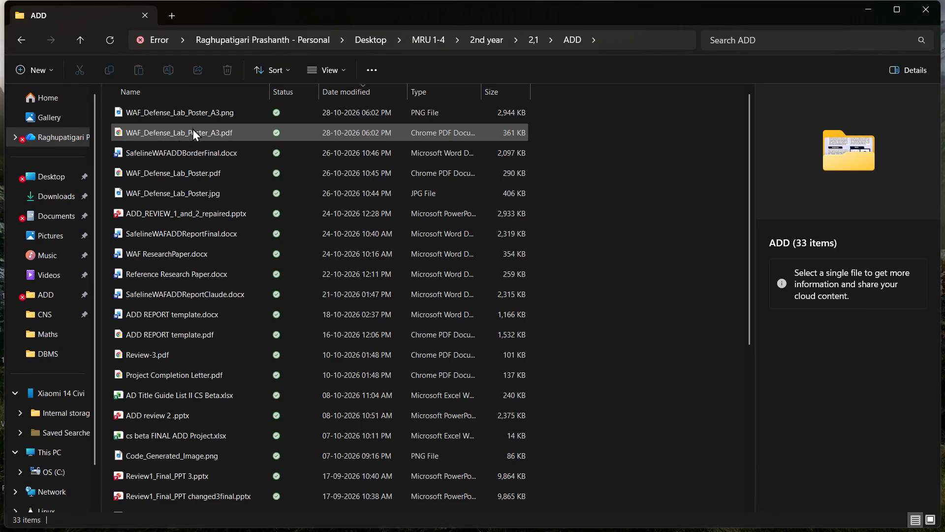
# Copy the WAF_Defense_Lab_Poster_A3.png file from the ADD folder.
pyautogui.scroll(1, 229, 270)
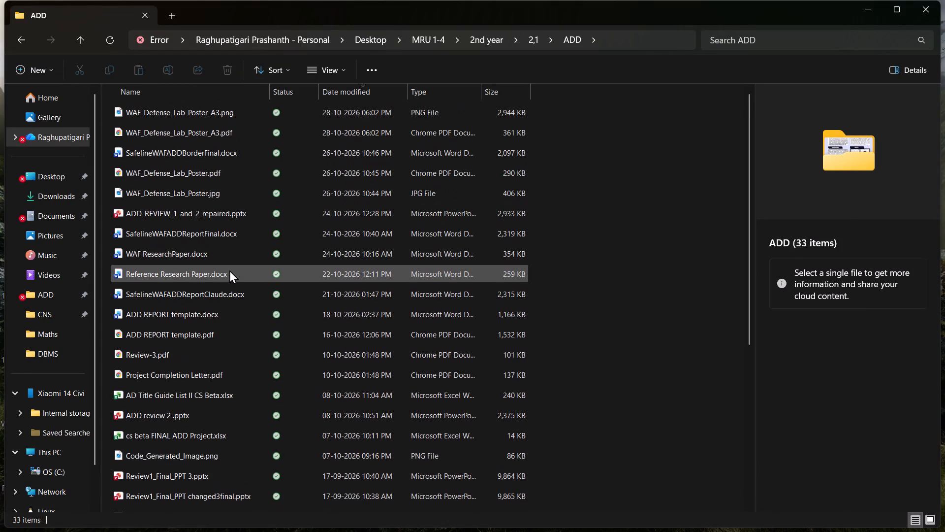
pyautogui.click(195, 130)
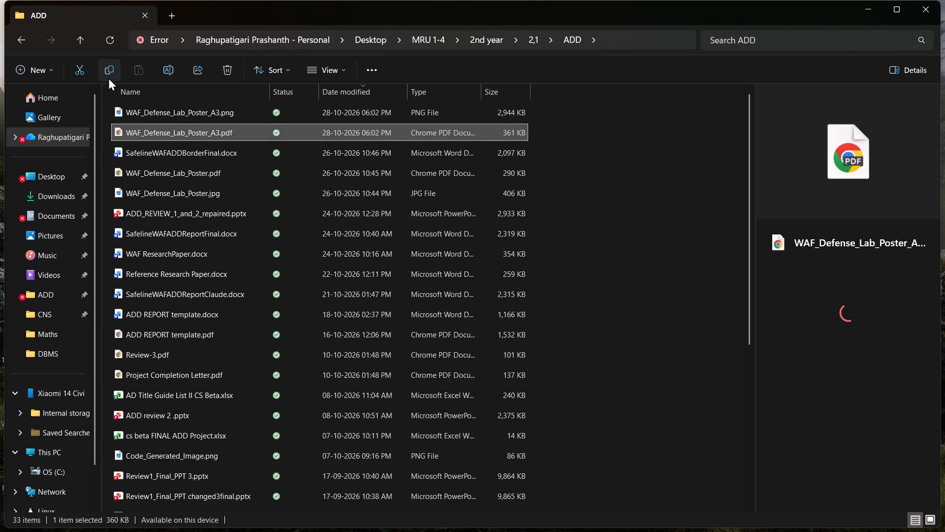
pyautogui.click(169, 108)
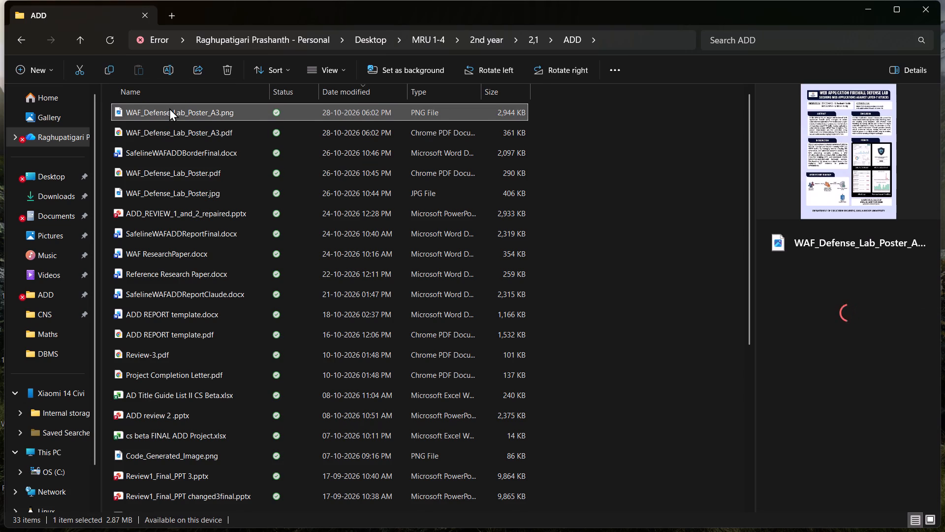
pyautogui.click(105, 66)
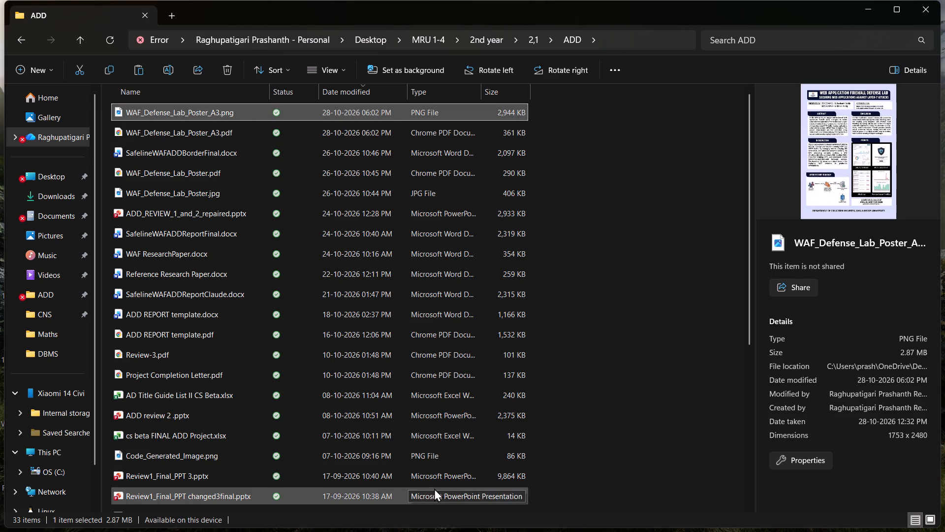
# Open WAF_Defense_Lab_Poster_A3.png, inspect the poster's sections up close, and close the image.
pyautogui.click(213, 112)
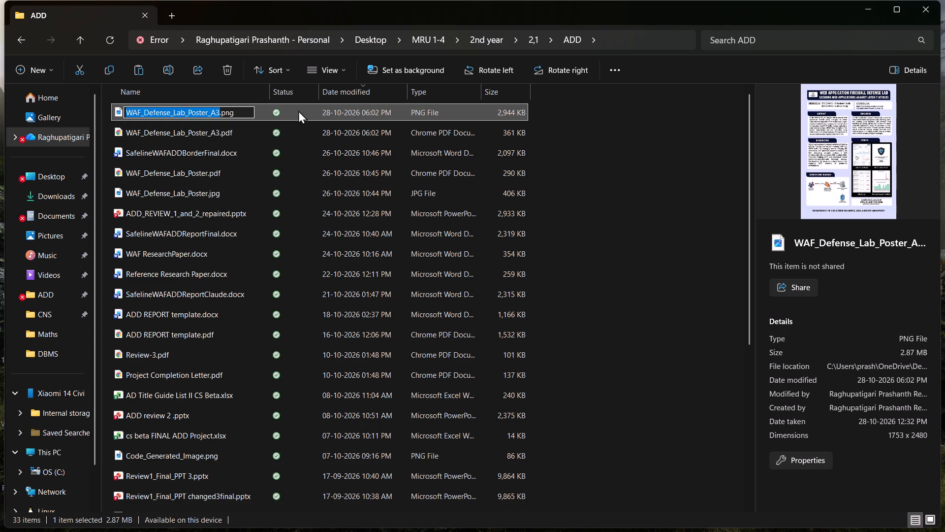
pyautogui.doubleClick(289, 120)
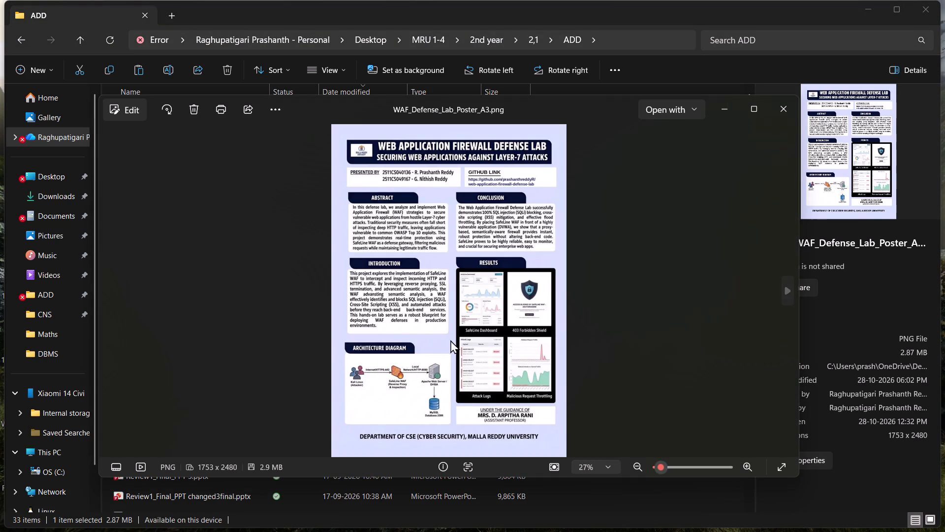
pyautogui.scroll(-2, 450, 340)
pyautogui.keyDown('ctrl'); pyautogui.scroll(3, 508, 207); pyautogui.keyUp('ctrl')
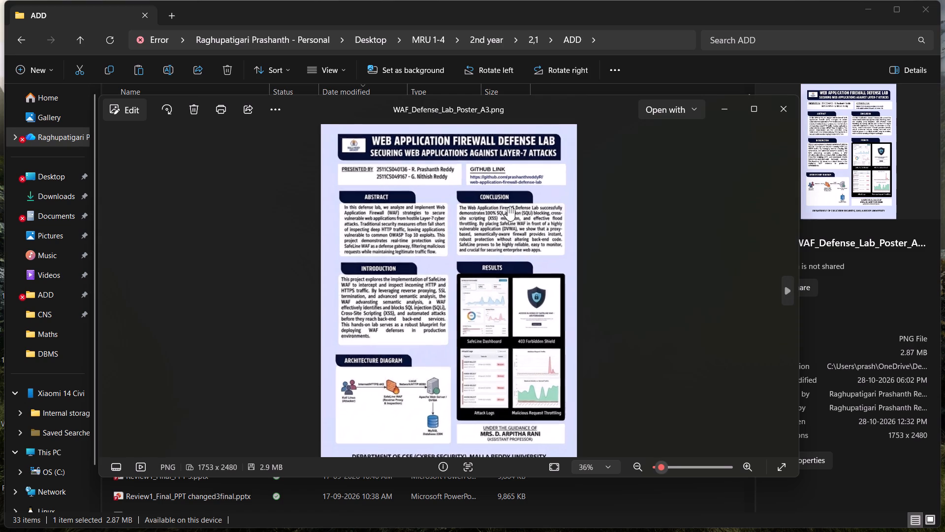
pyautogui.keyDown('ctrl'); pyautogui.scroll(5, 508, 207); pyautogui.keyUp('ctrl')
pyautogui.scroll(1, 508, 207)
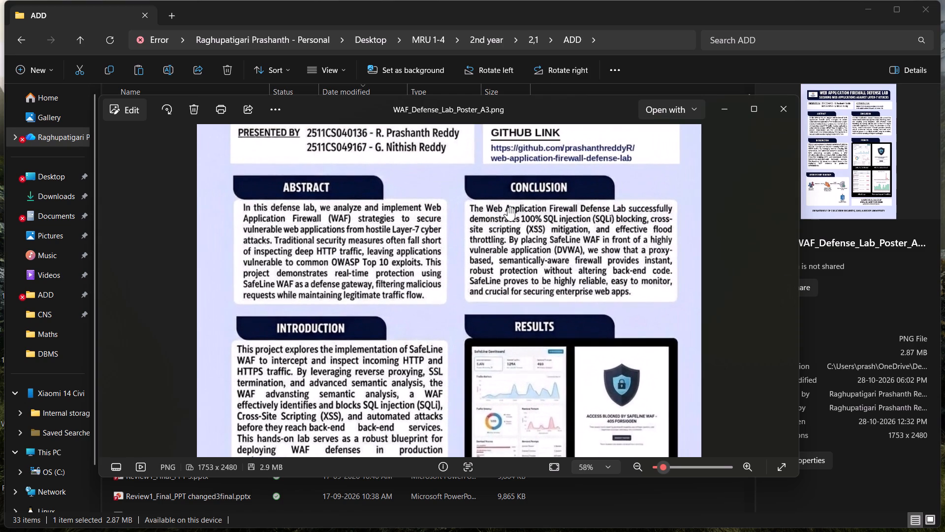
pyautogui.keyDown('ctrl'); pyautogui.scroll(-5, 508, 207); pyautogui.keyUp('ctrl')
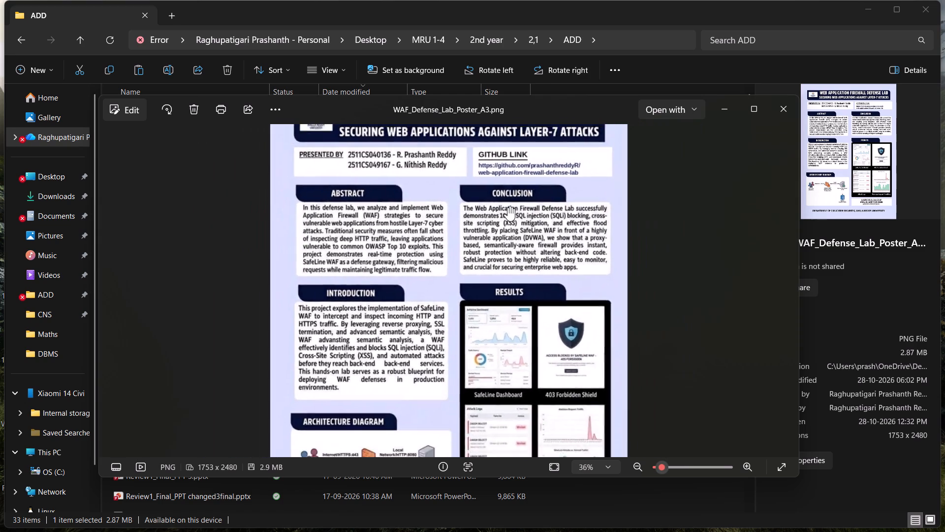
pyautogui.keyDown('ctrl'); pyautogui.scroll(-9, 508, 207); pyautogui.keyUp('ctrl')
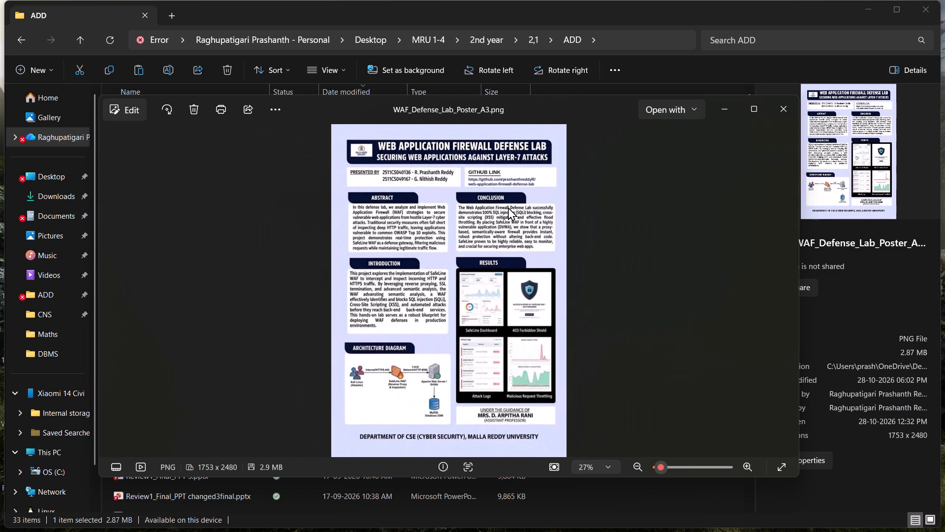
pyautogui.click(781, 109)
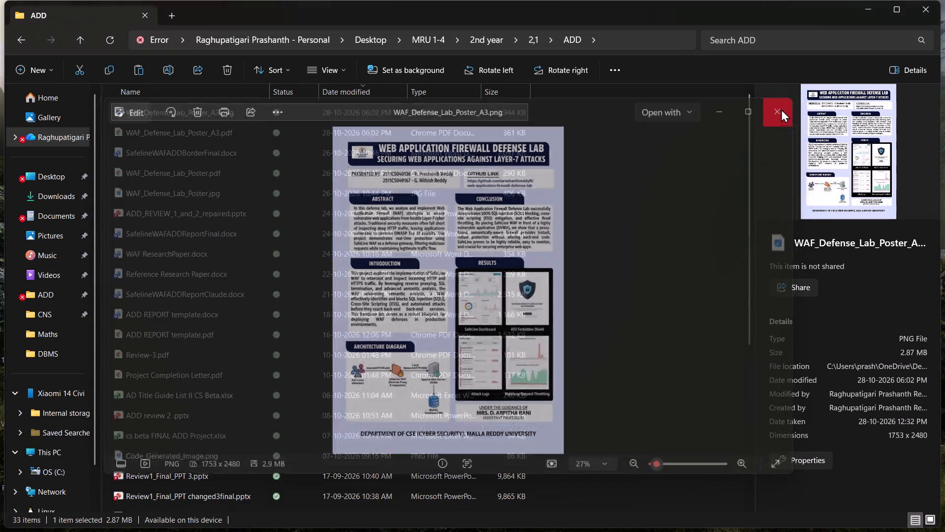
# Copy the WAF_Defense_Lab_Poster_A3.png file again.
pyautogui.click(107, 66)
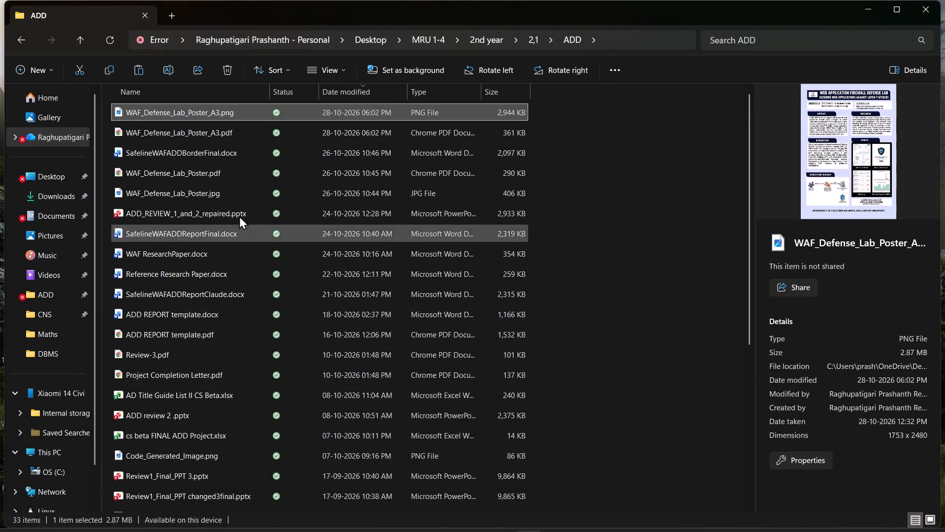
# Open the report document SafelineWAFADDBorderFinal.docx from the ADD folder.
pyautogui.doubleClick(217, 152)
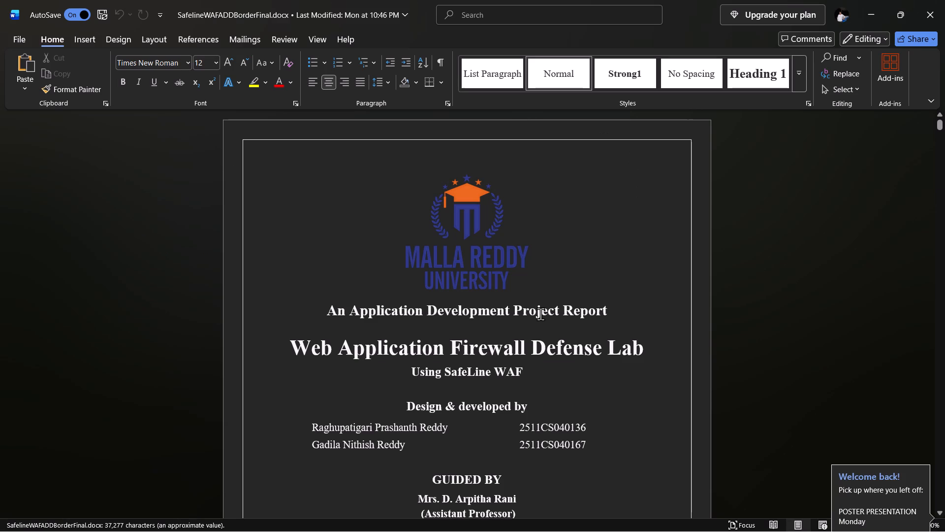
# Review the report's front pages, table of contents, lists of diagrams, screenshots and tables, and the start of Chapter 1.
pyautogui.scroll(-3, 540, 314)
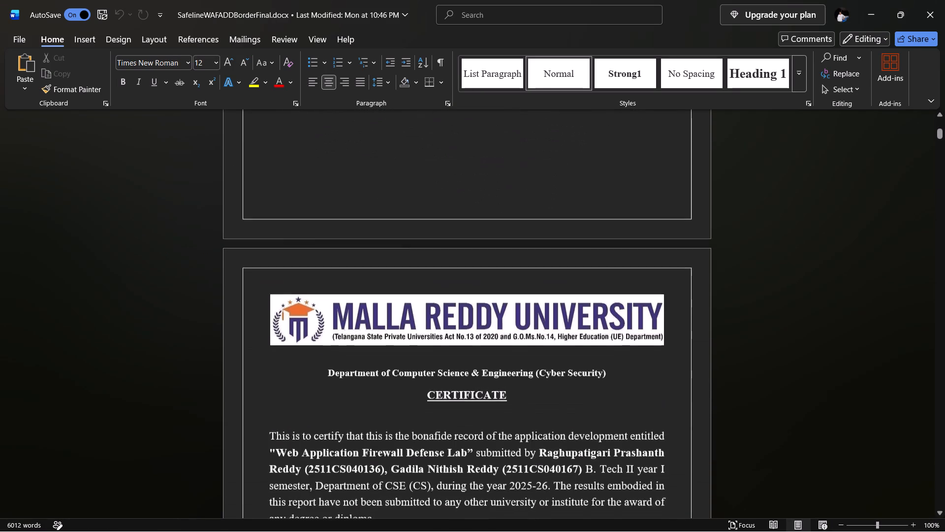
pyautogui.scroll(-2, 540, 314)
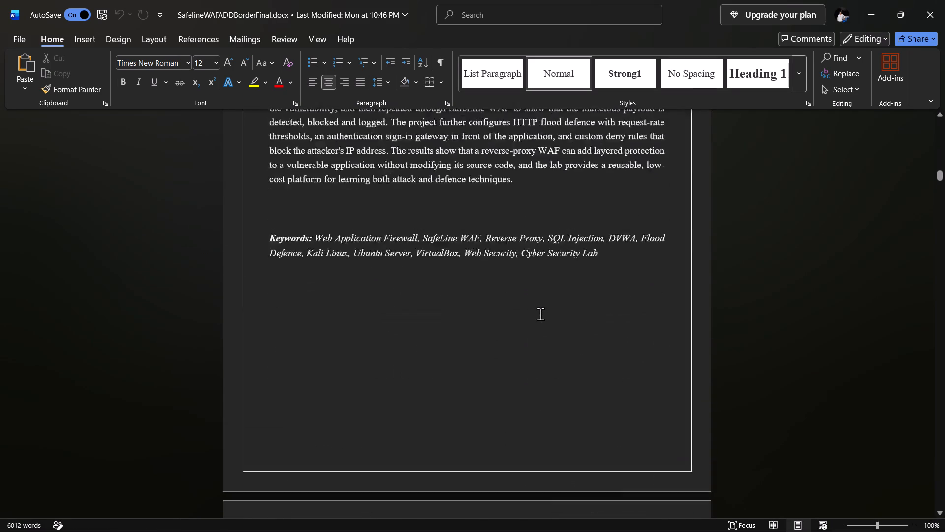
pyautogui.scroll(-1, 540, 314)
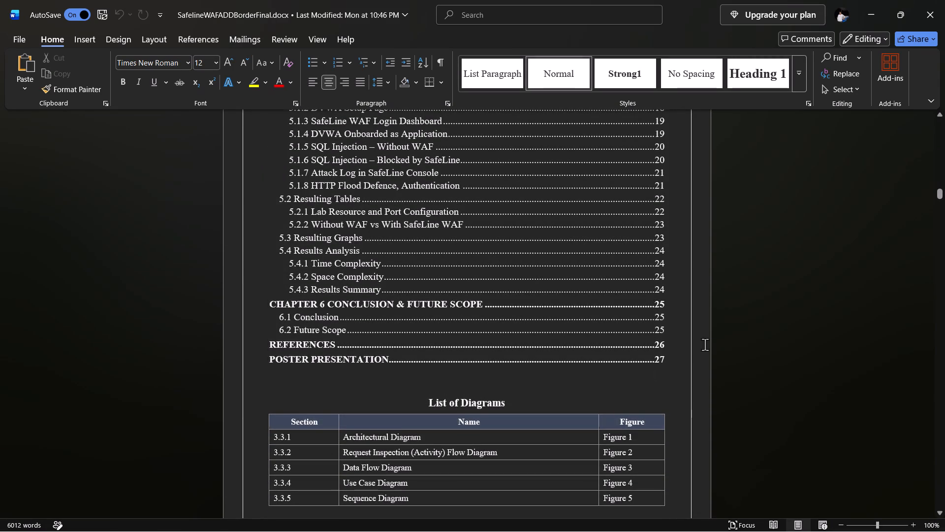
pyautogui.click(782, 378)
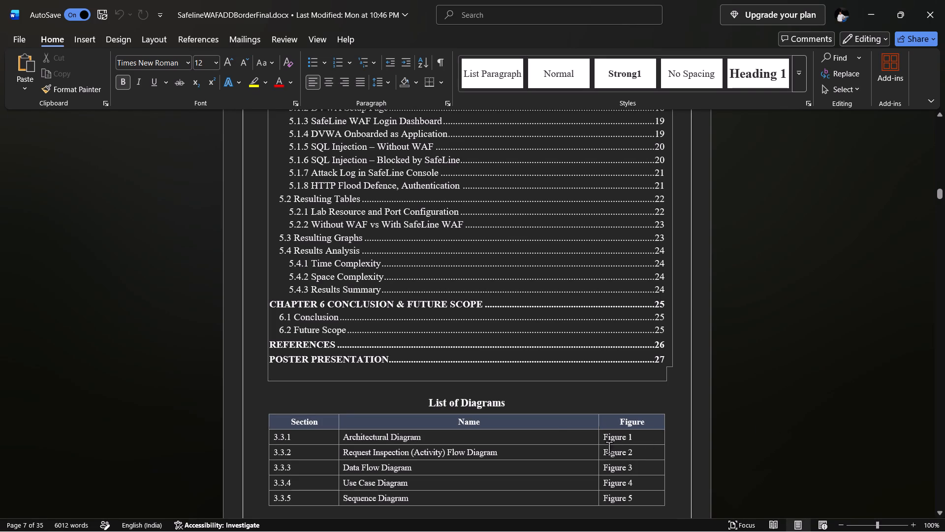
pyautogui.scroll(-2, 561, 432)
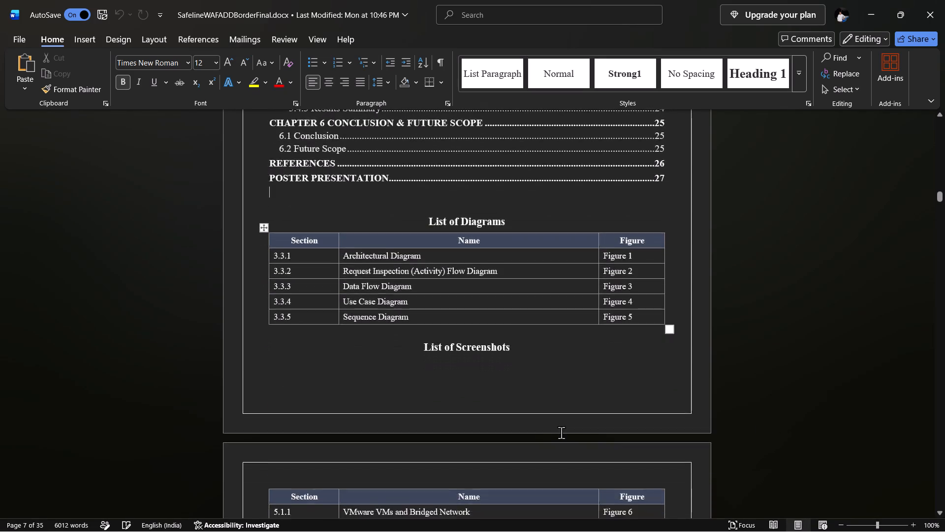
pyautogui.scroll(-2, 561, 432)
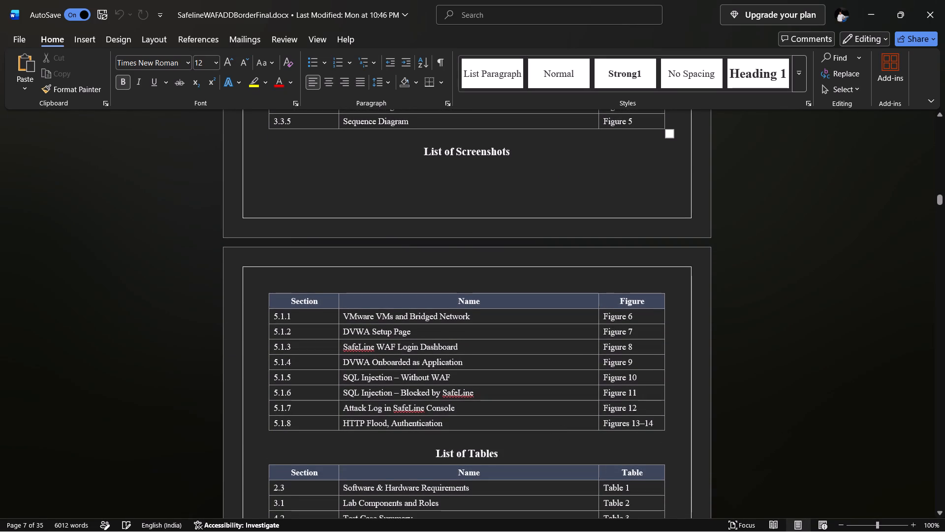
pyautogui.scroll(-1, 561, 432)
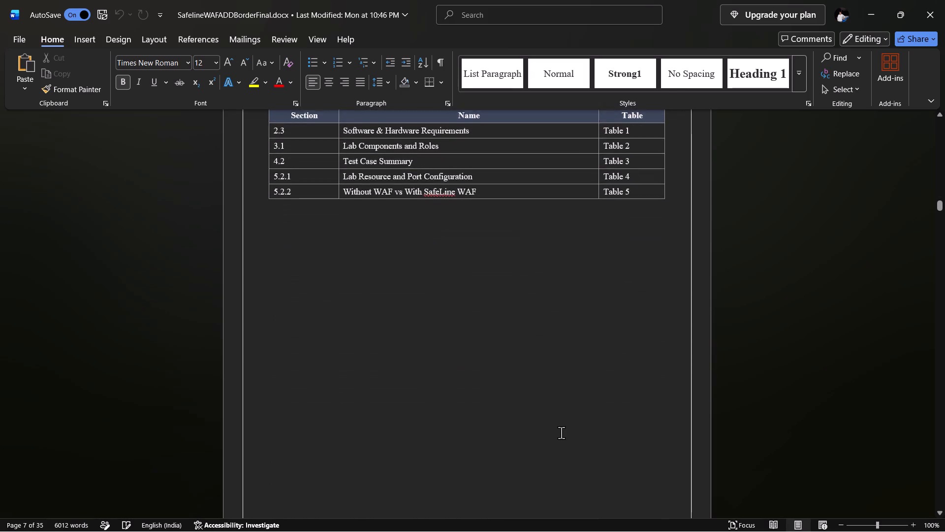
pyautogui.scroll(-3, 561, 432)
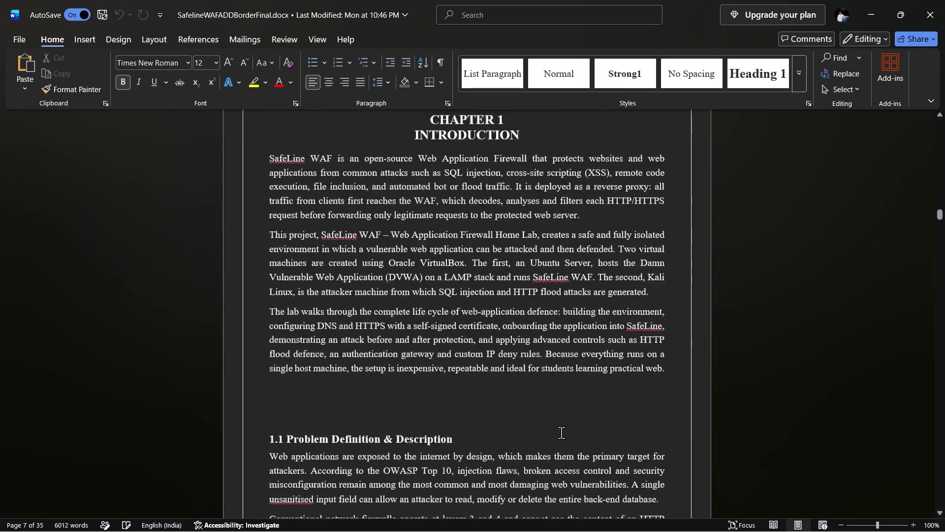
pyautogui.scroll(-2, 561, 432)
pyautogui.scroll(1, 561, 432)
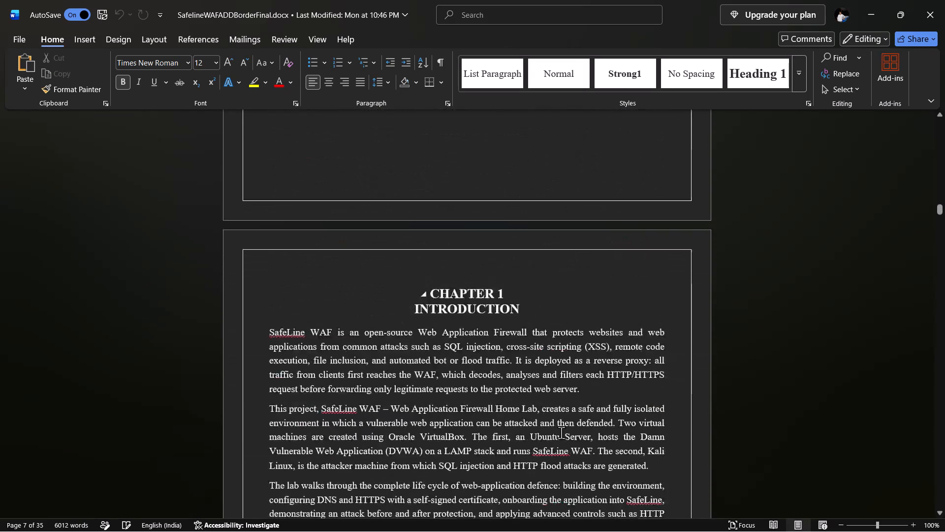
pyautogui.scroll(4, 561, 432)
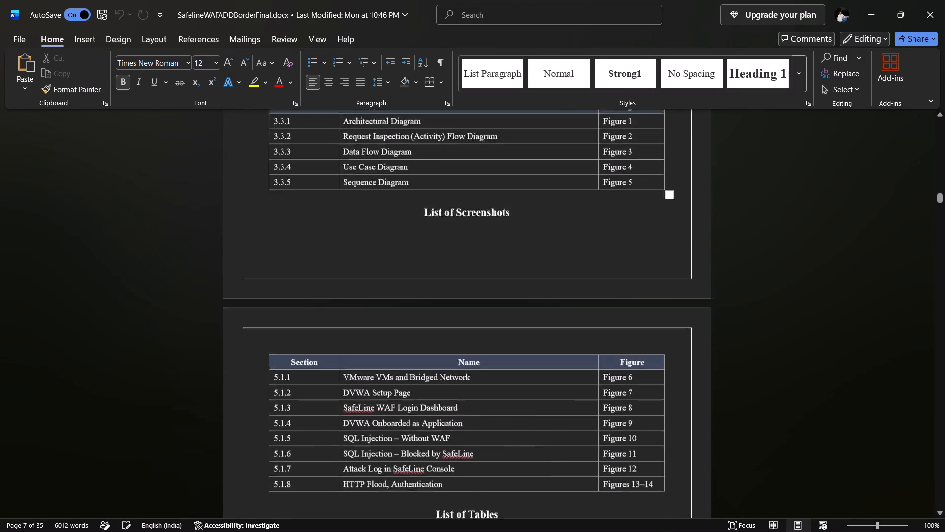
pyautogui.scroll(2, 561, 432)
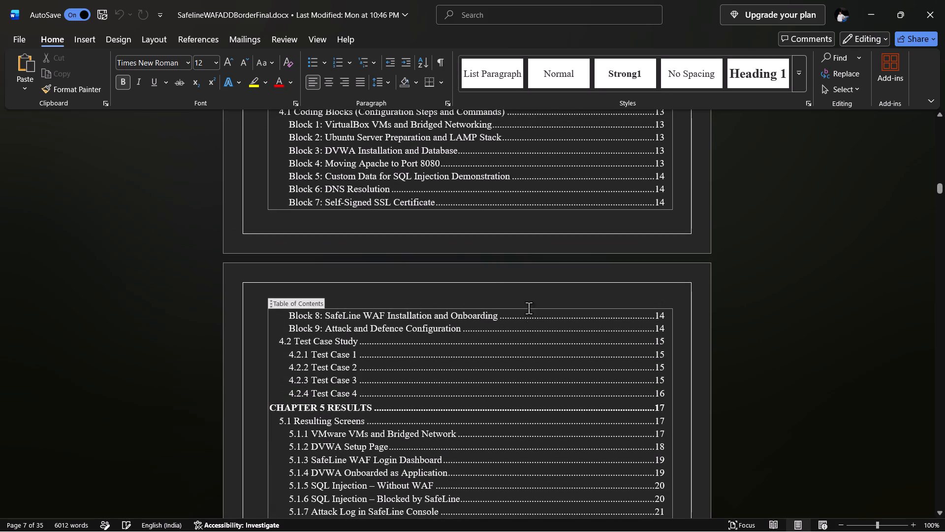
# Open the footers for editing and enter a centred "i" in the cover page's Section 1 footer.
pyautogui.doubleClick(487, 238)
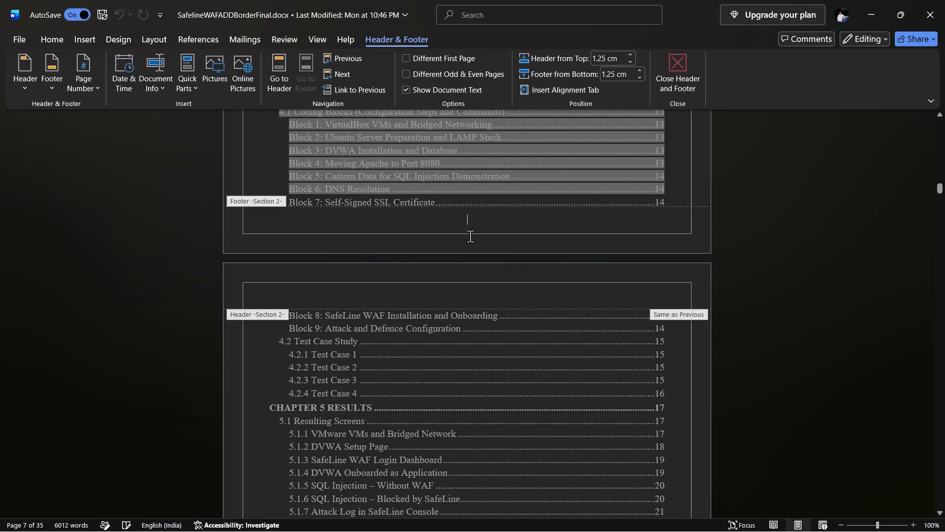
pyautogui.scroll(5, 470, 236)
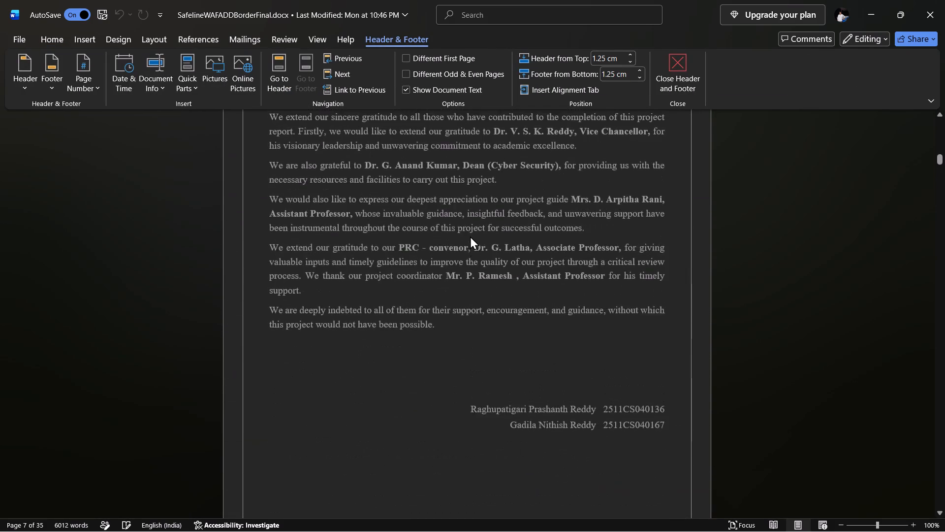
pyautogui.scroll(8, 470, 236)
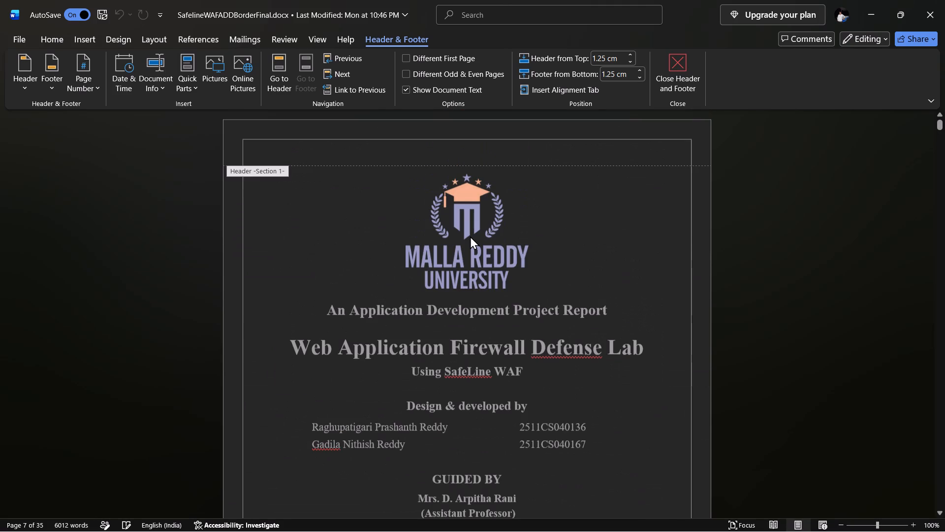
pyautogui.scroll(1, 470, 236)
pyautogui.scroll(-1, 470, 236)
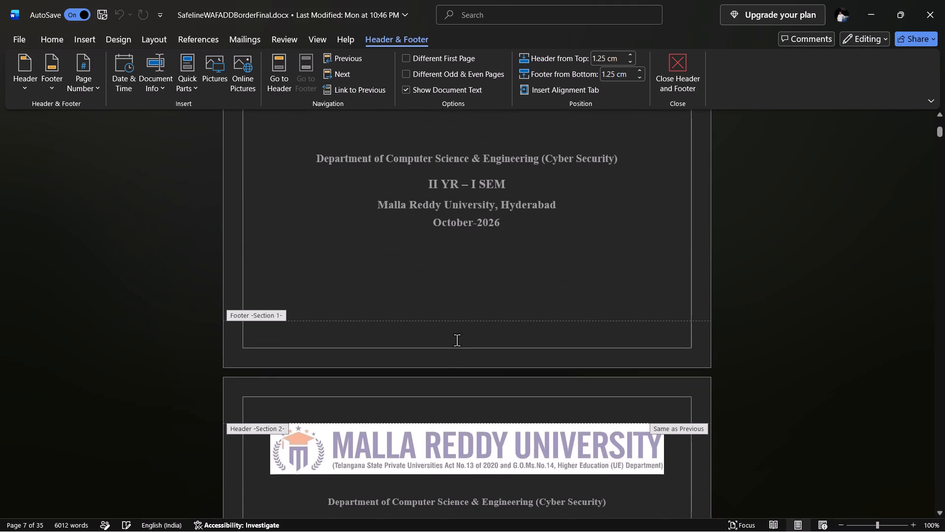
pyautogui.doubleClick(456, 353)
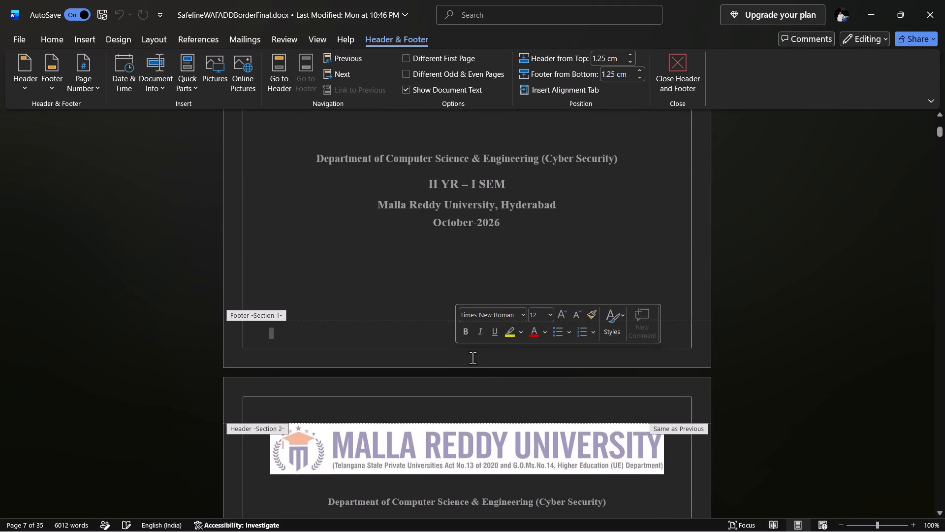
pyautogui.doubleClick(461, 356)
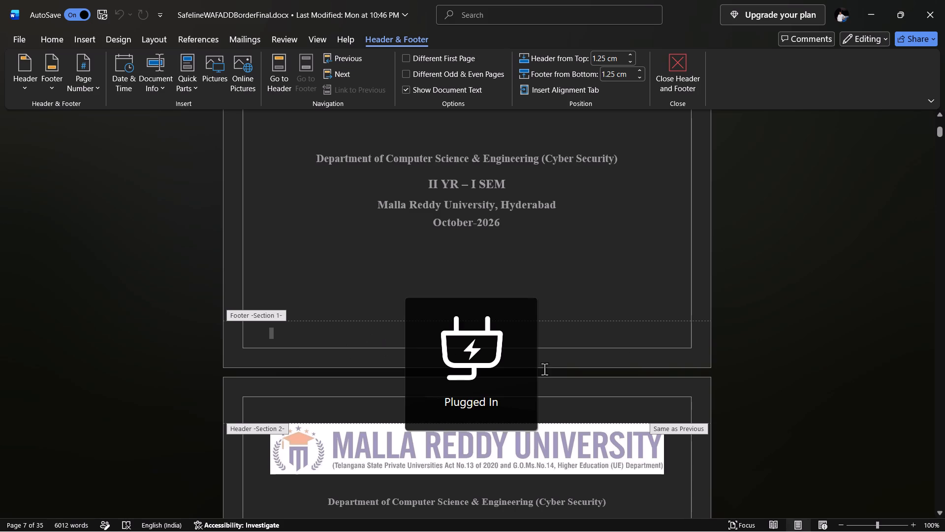
pyautogui.click(728, 375)
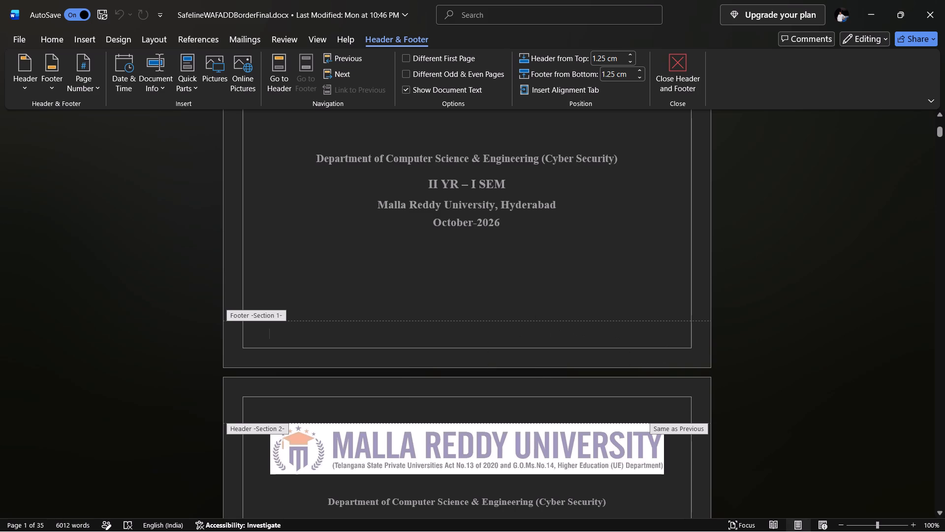
pyautogui.doubleClick(477, 337)
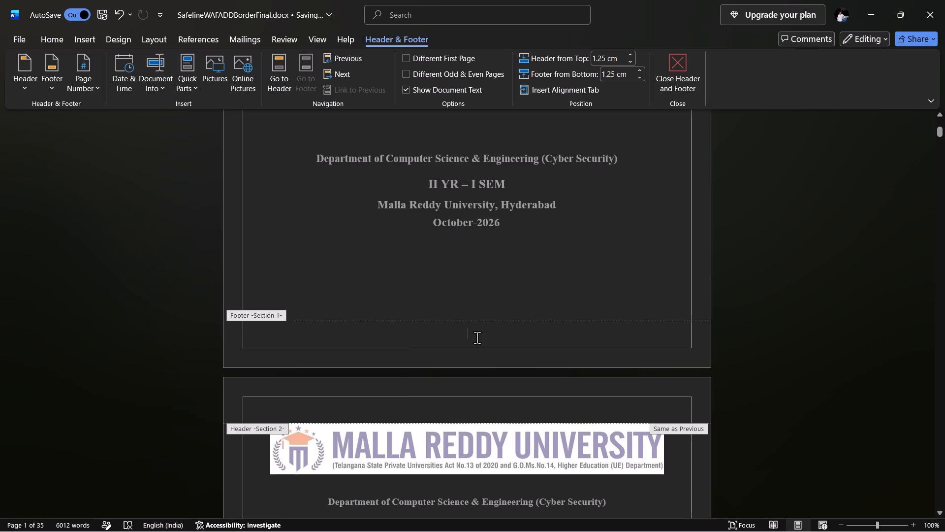
pyautogui.press('i')
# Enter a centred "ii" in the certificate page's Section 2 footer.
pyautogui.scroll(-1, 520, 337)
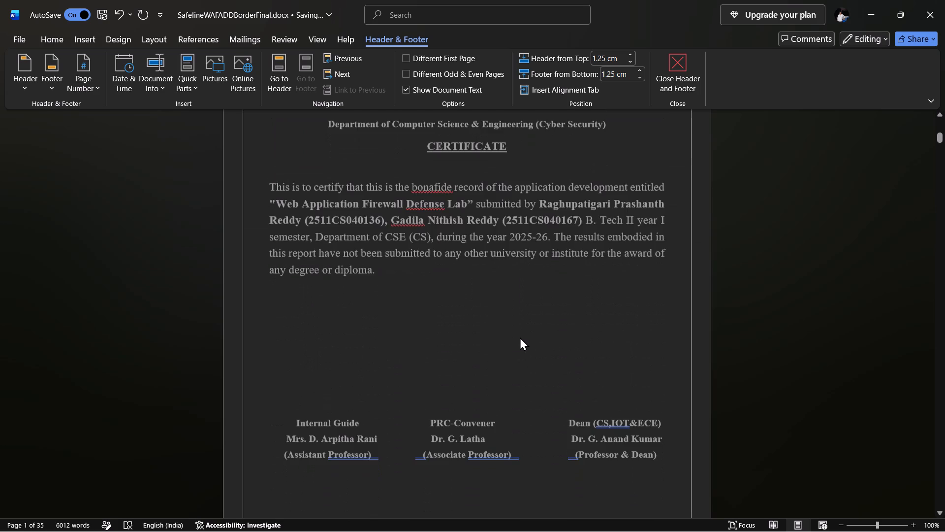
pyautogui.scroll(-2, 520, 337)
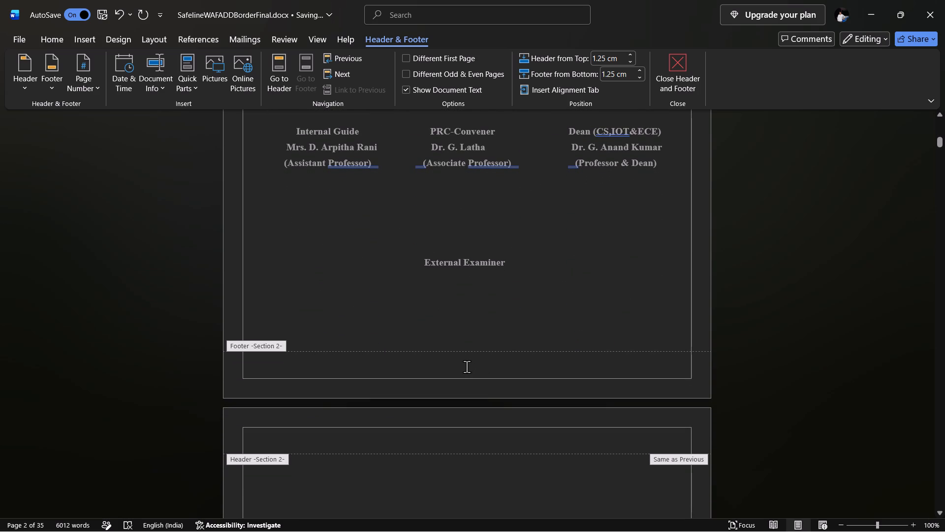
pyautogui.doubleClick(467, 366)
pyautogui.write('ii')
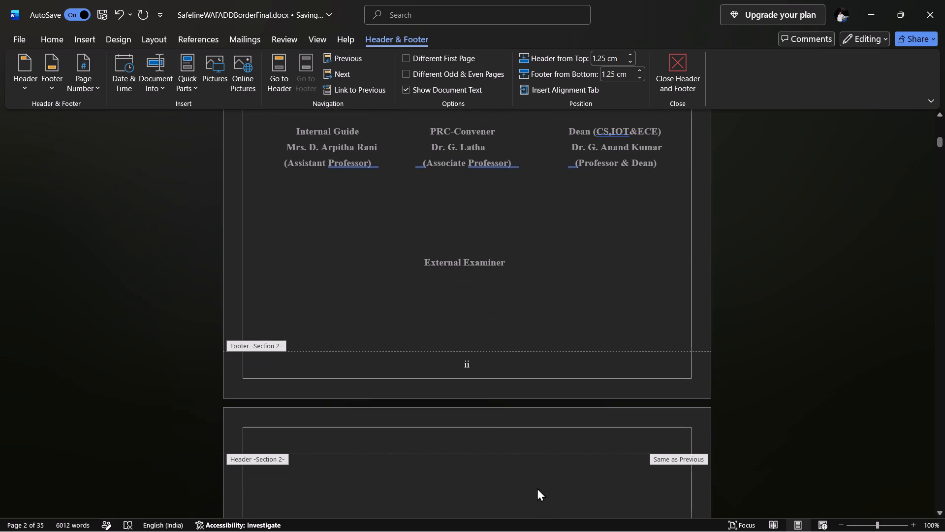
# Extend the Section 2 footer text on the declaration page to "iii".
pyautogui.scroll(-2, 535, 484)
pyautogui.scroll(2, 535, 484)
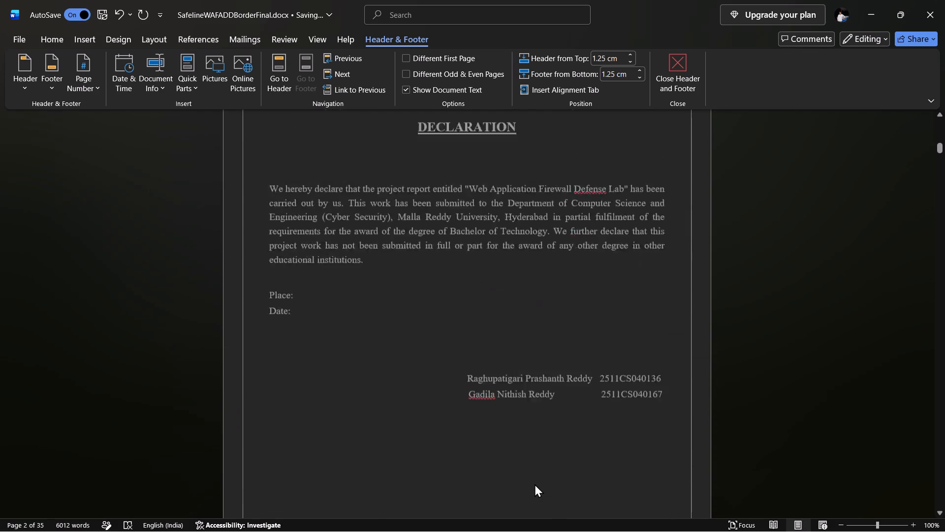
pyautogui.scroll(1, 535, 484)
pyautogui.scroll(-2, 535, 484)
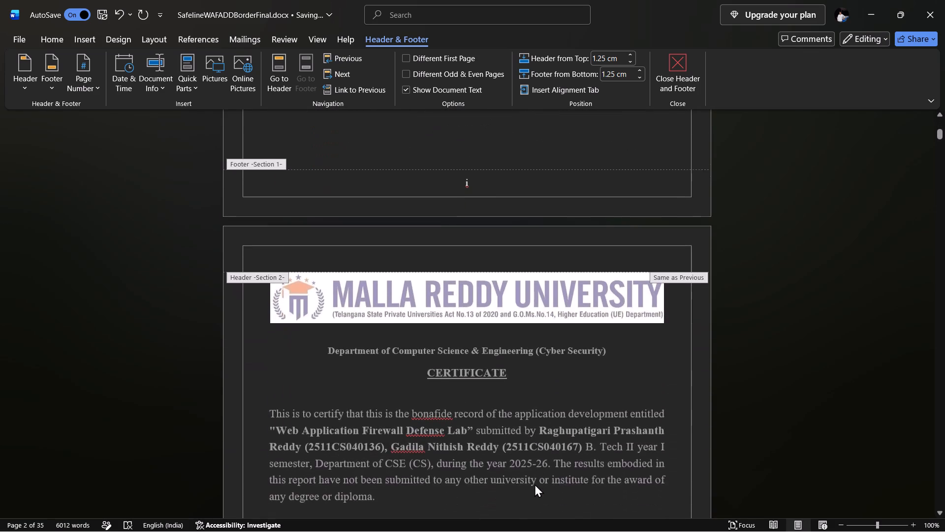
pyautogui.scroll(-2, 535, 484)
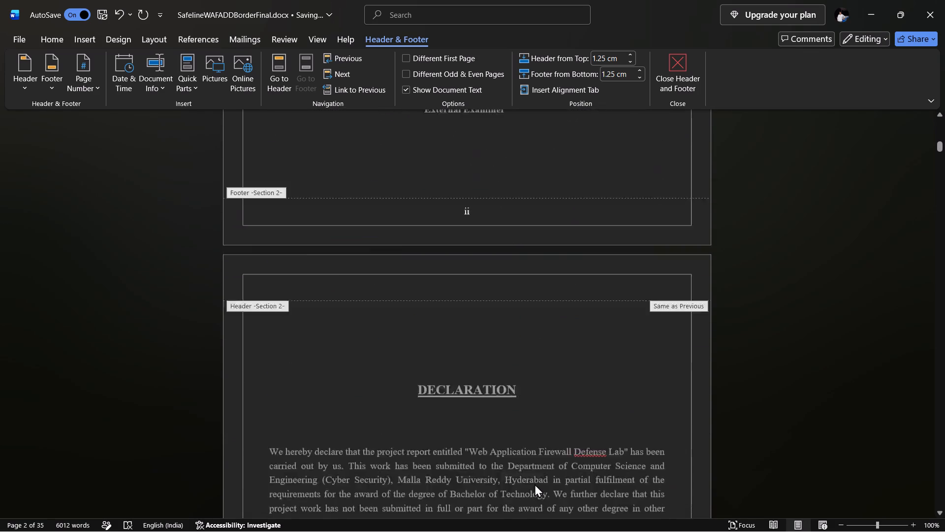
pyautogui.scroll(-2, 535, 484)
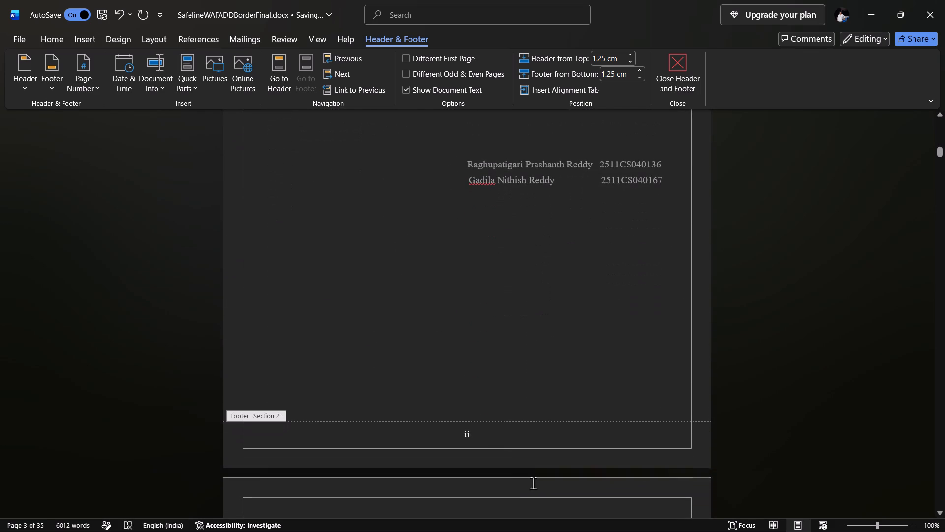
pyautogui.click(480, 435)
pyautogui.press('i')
# Check the footer numbering on the certificate, declaration and acknowledgements pages against the cover page.
pyautogui.hscroll(1, 480, 435)
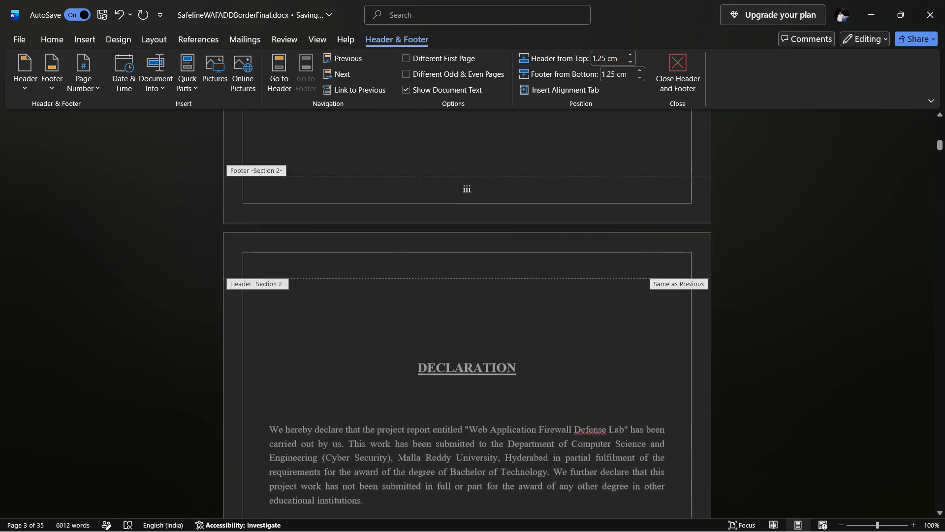
pyautogui.hscroll(1, 480, 435)
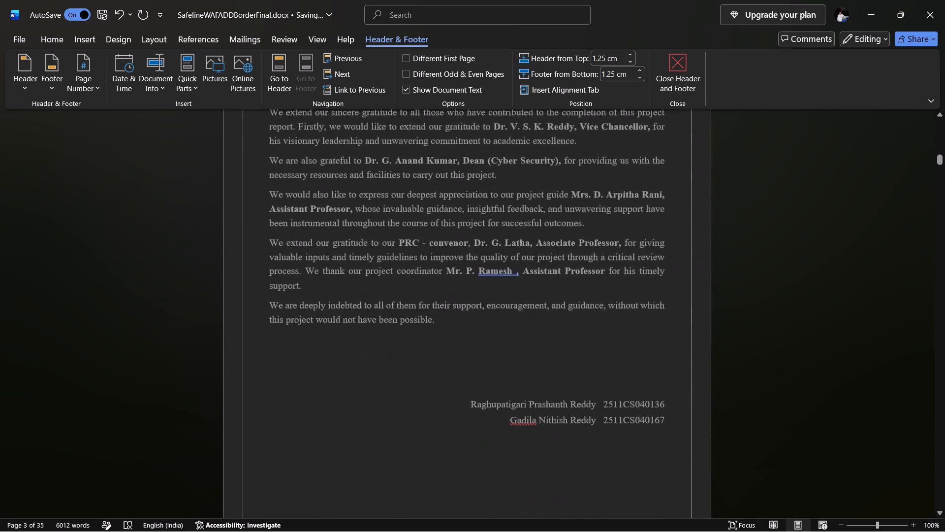
pyautogui.hscroll(1, 480, 435)
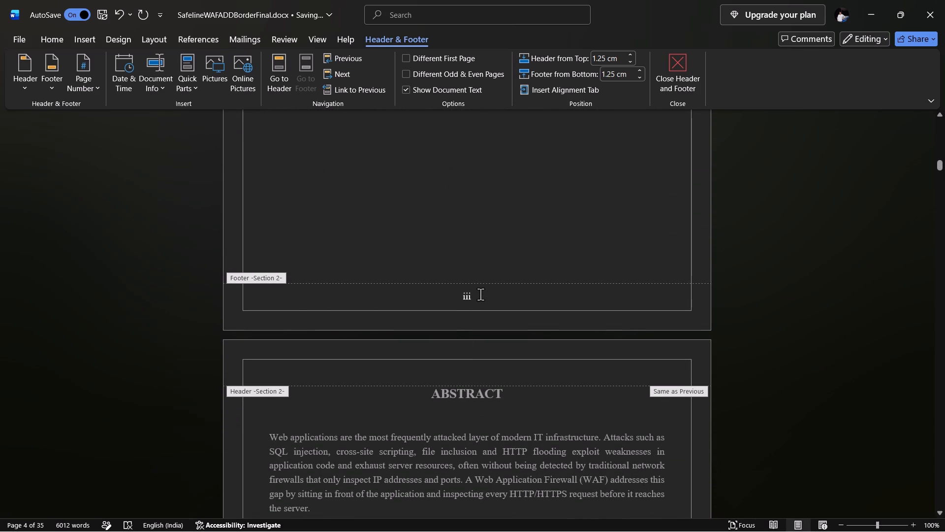
pyautogui.scroll(3, 480, 294)
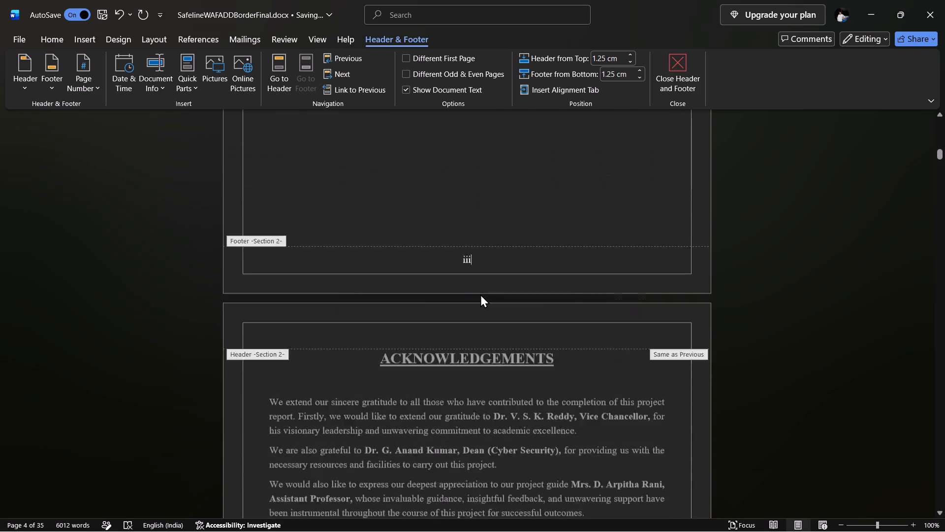
pyautogui.scroll(4, 480, 294)
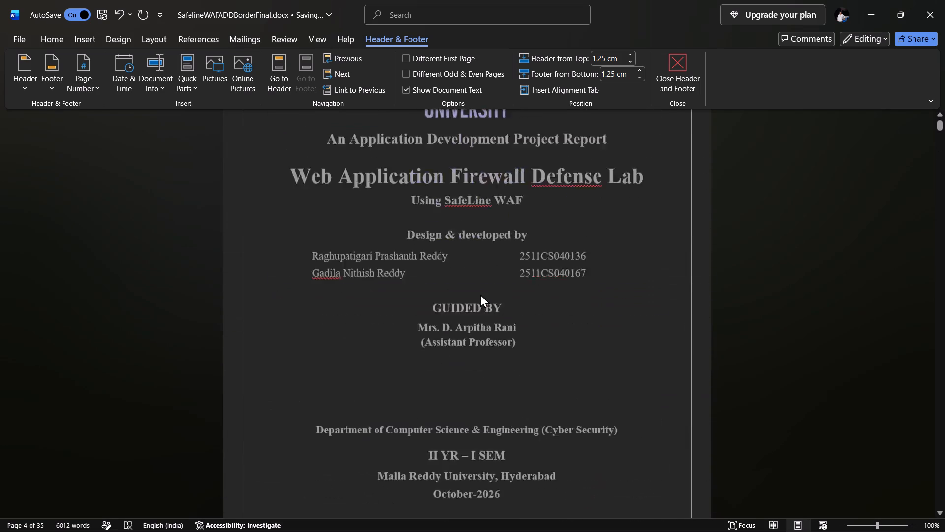
pyautogui.scroll(-2, 480, 294)
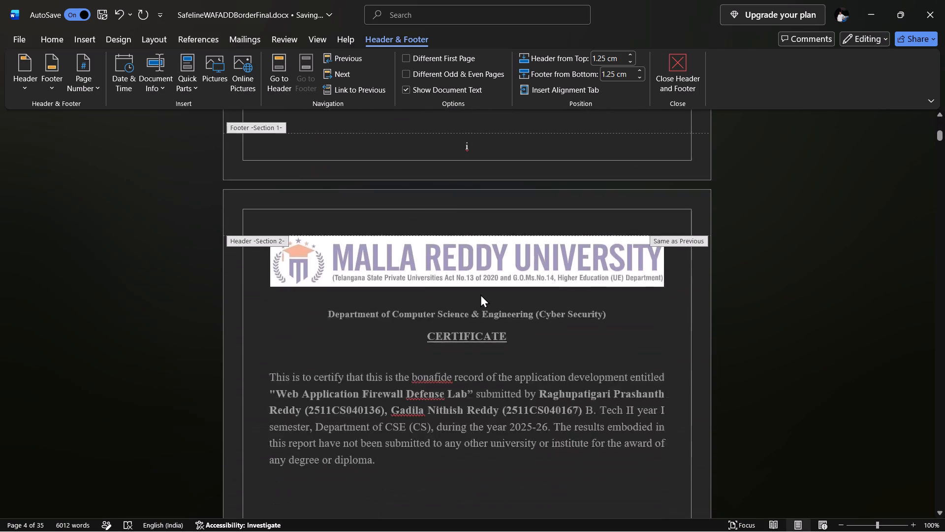
pyautogui.scroll(-2, 480, 294)
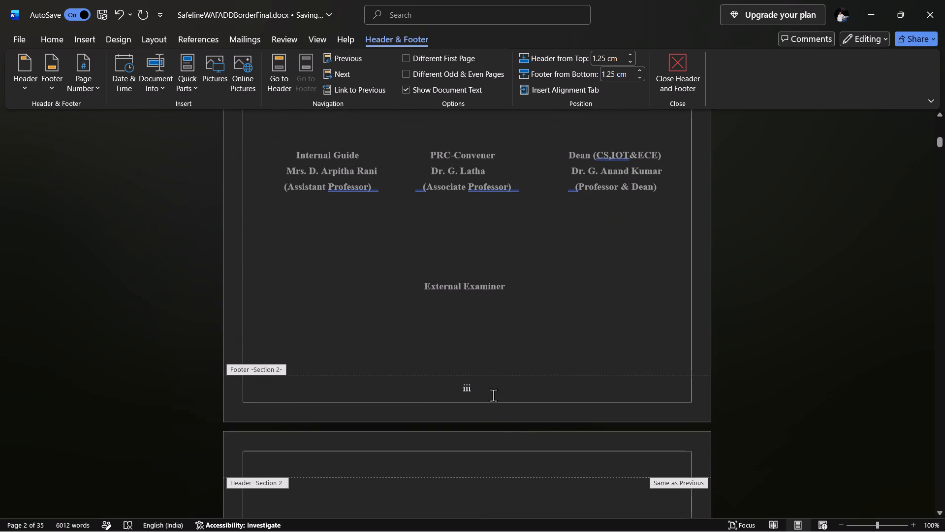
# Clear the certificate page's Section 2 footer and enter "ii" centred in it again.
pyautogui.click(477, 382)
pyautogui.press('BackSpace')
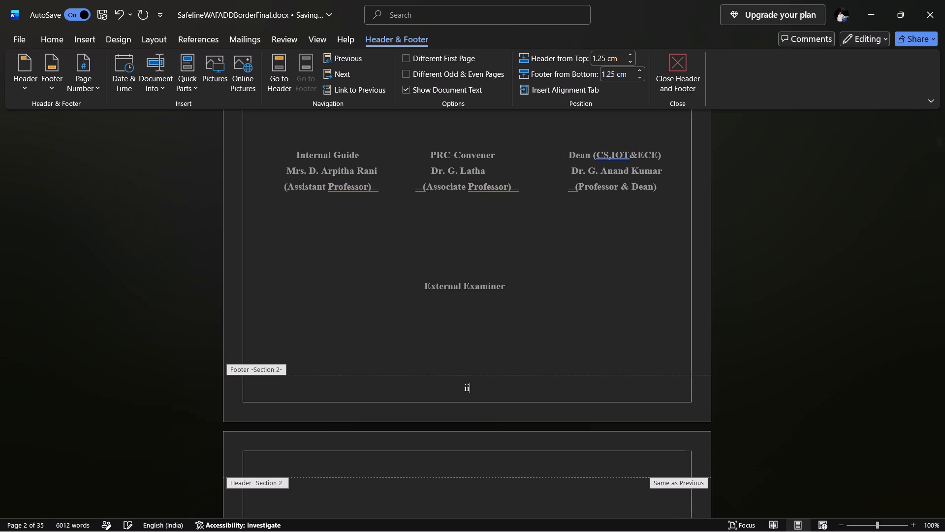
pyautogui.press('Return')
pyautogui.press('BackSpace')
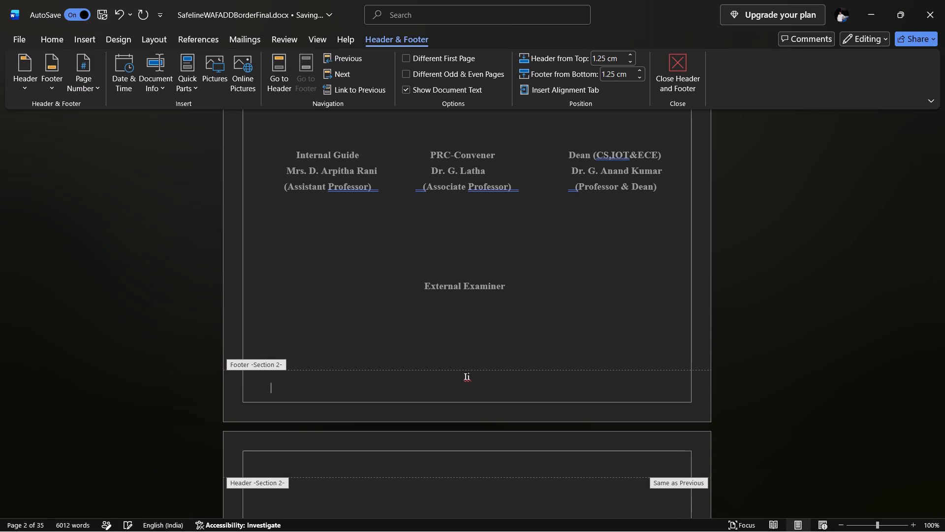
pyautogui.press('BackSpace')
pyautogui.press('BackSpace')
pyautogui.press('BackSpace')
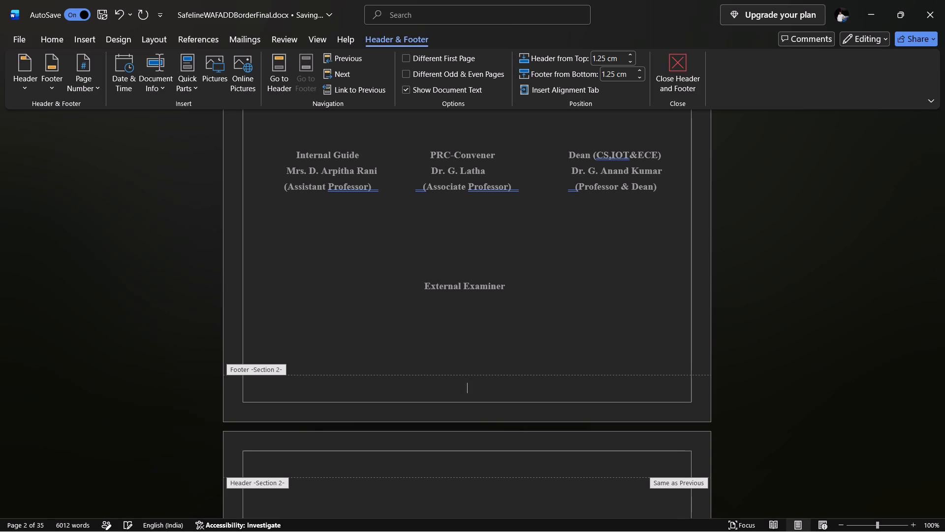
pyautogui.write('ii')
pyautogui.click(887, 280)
# Clear the Section 2 footer on the declaration page and enter a centred "iii" in it.
pyautogui.hscroll(1, 635, 346)
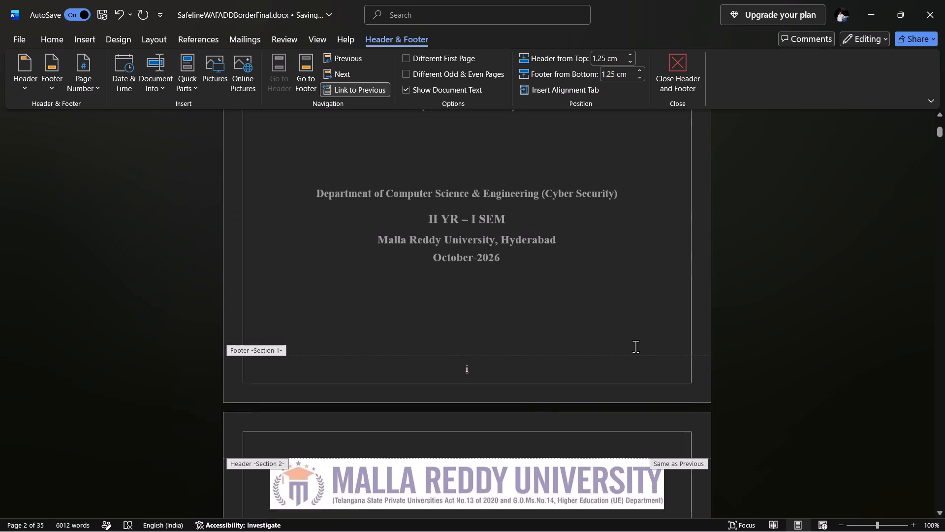
pyautogui.hscroll(1, 635, 346)
pyautogui.scroll(-1, 635, 346)
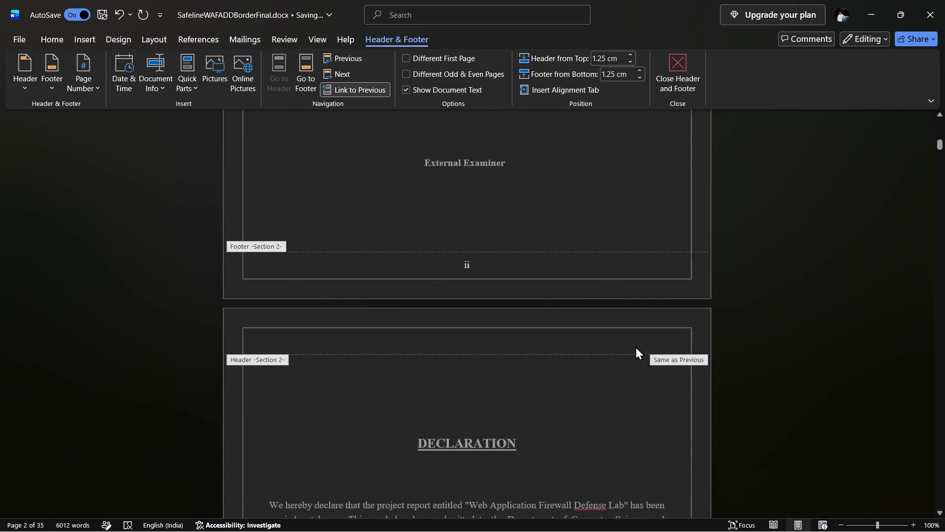
pyautogui.scroll(-2, 635, 346)
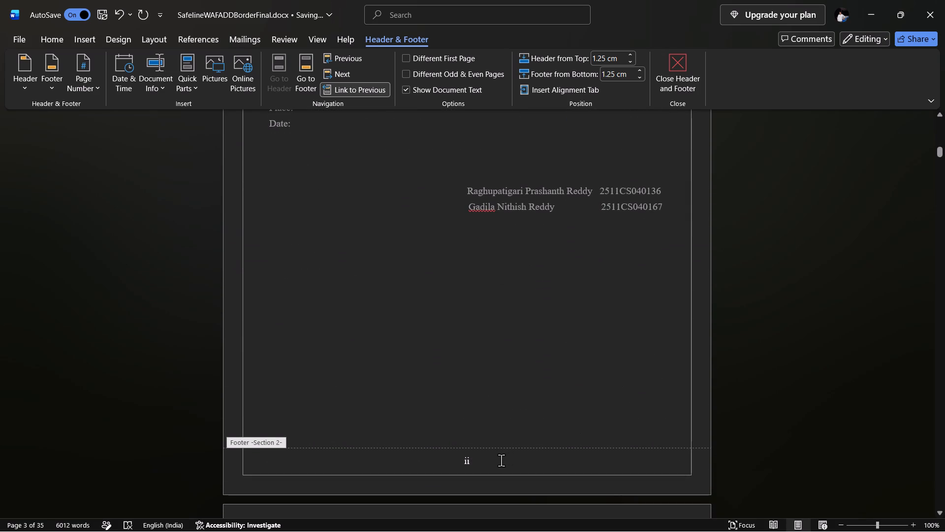
pyautogui.click(501, 460)
pyautogui.press('BackSpace')
pyautogui.press('BackSpace')
pyautogui.press('BackSpace')
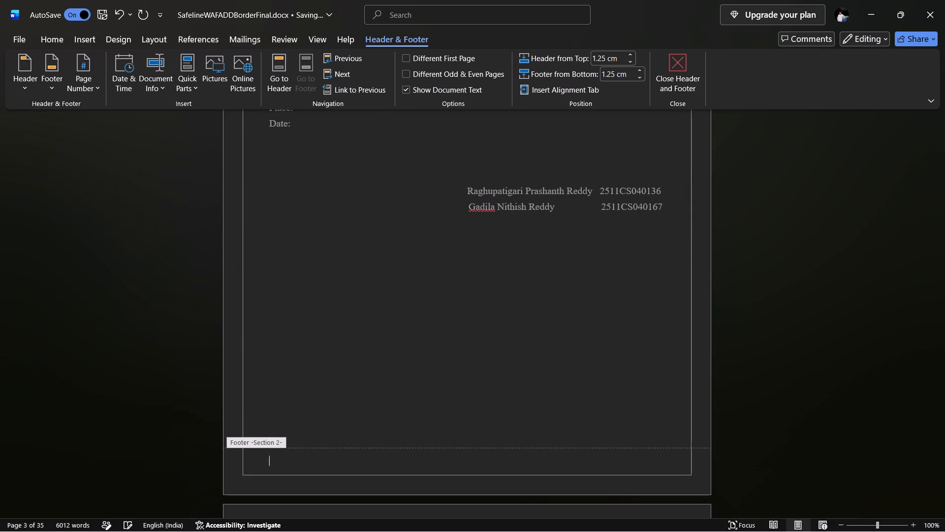
pyautogui.press('BackSpace')
pyautogui.press('space')
pyautogui.press('space')
pyautogui.press('space')
pyautogui.press('space')
pyautogui.doubleClick(462, 463)
pyautogui.write('iii')
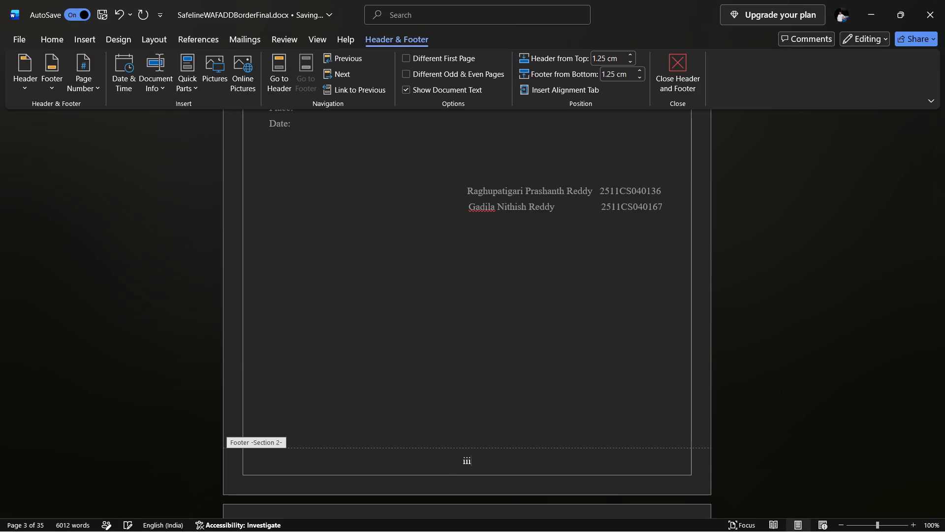
# Replace the Section 2 footer text on the acknowledgements page with "iv".
pyautogui.scroll(-1, 462, 463)
pyautogui.click(828, 390)
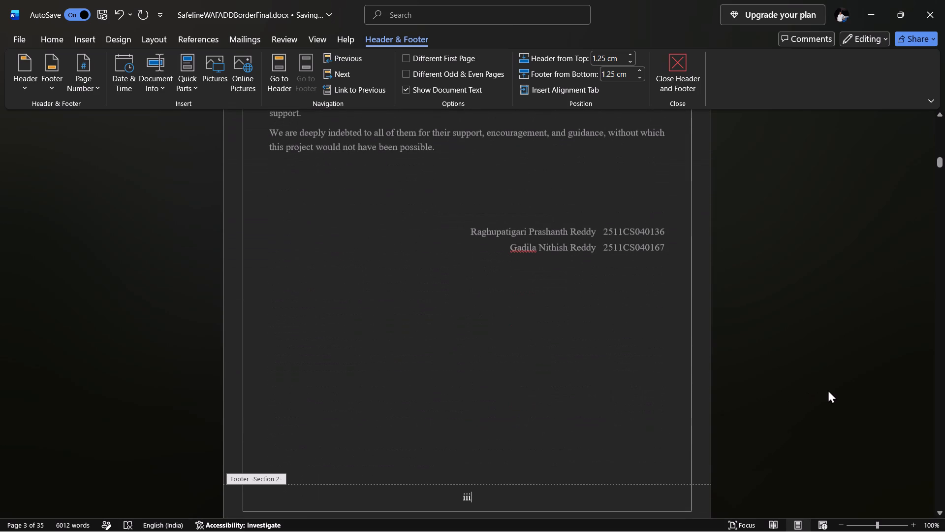
pyautogui.scroll(1, 828, 390)
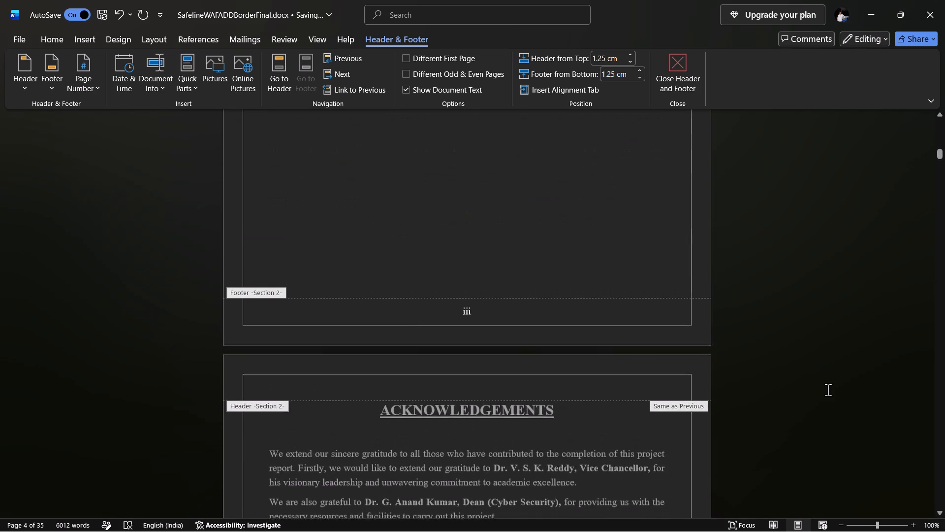
pyautogui.scroll(1, 828, 390)
pyautogui.scroll(-1, 716, 399)
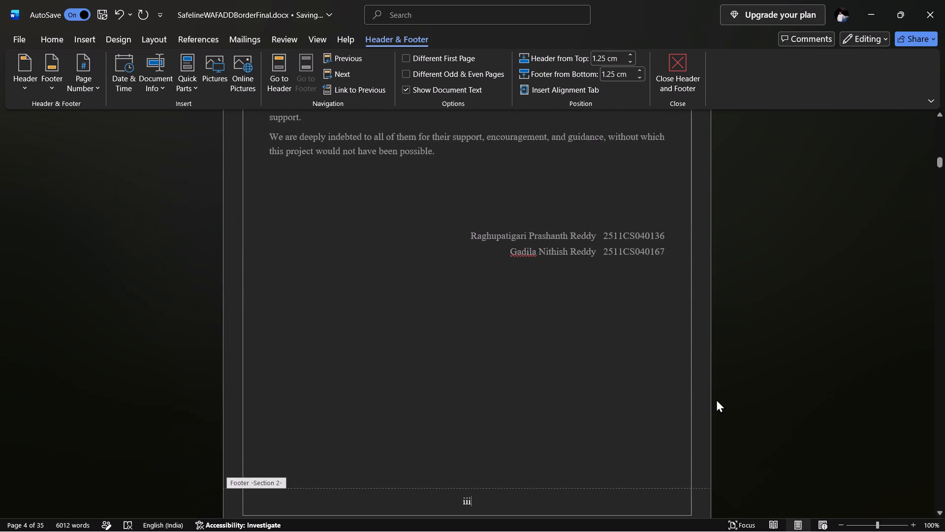
pyautogui.scroll(-1, 716, 399)
pyautogui.click(509, 321)
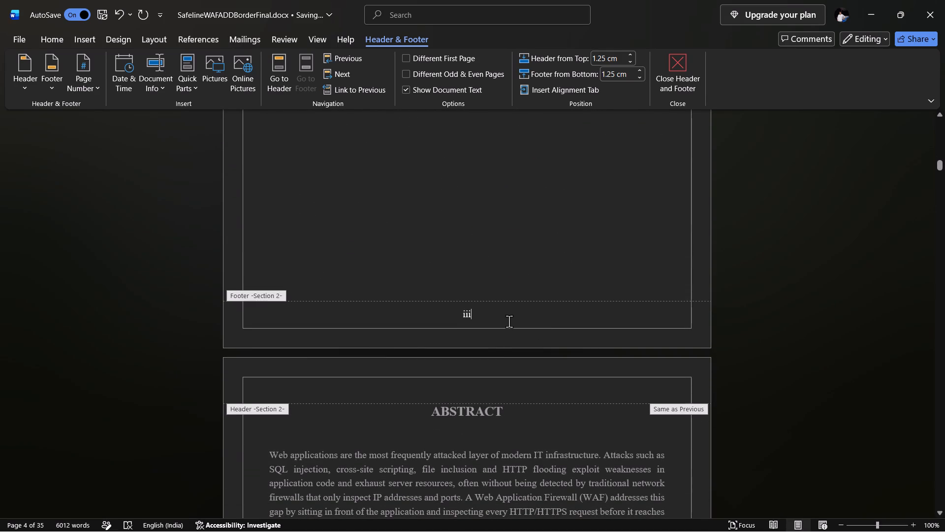
pyautogui.press('BackSpace')
pyautogui.press('BackSpace')
pyautogui.press('BackSpace')
pyautogui.press('v')
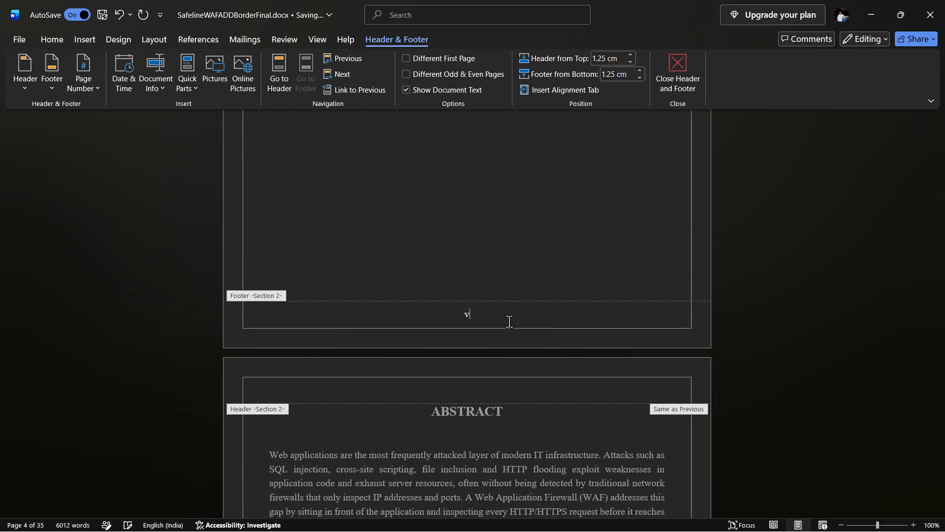
pyautogui.click(509, 321)
pyautogui.press('BackSpace')
pyautogui.write('iv')
# Compare the front-page footers from the abstract back to the cover and clear the "iv" from the certificate page's Section 2 footer.
pyautogui.scroll(-2, 509, 321)
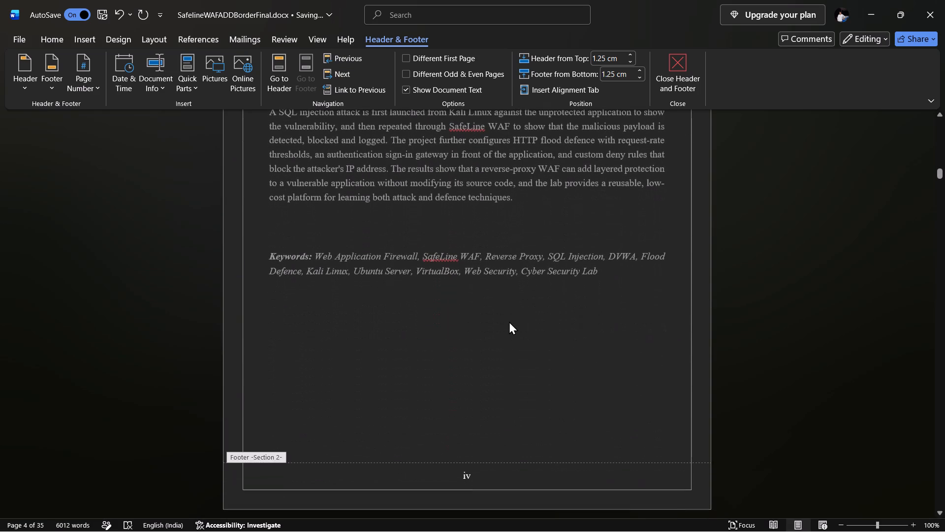
pyautogui.click(775, 341)
pyautogui.scroll(5, 775, 341)
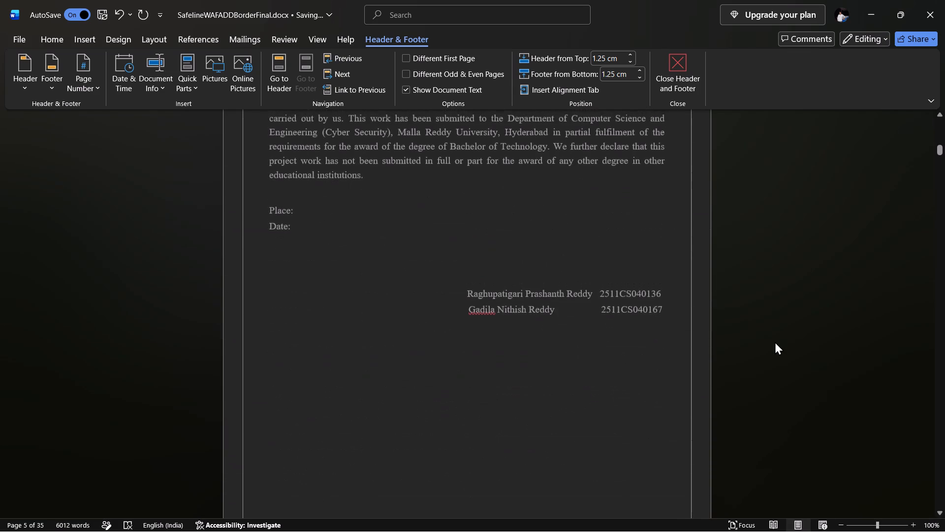
pyautogui.scroll(3, 775, 341)
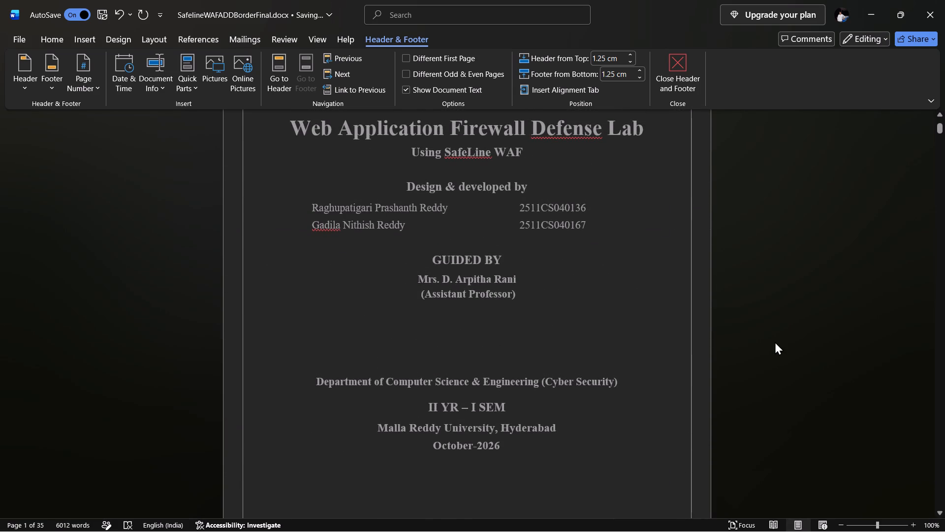
pyautogui.scroll(-1, 775, 341)
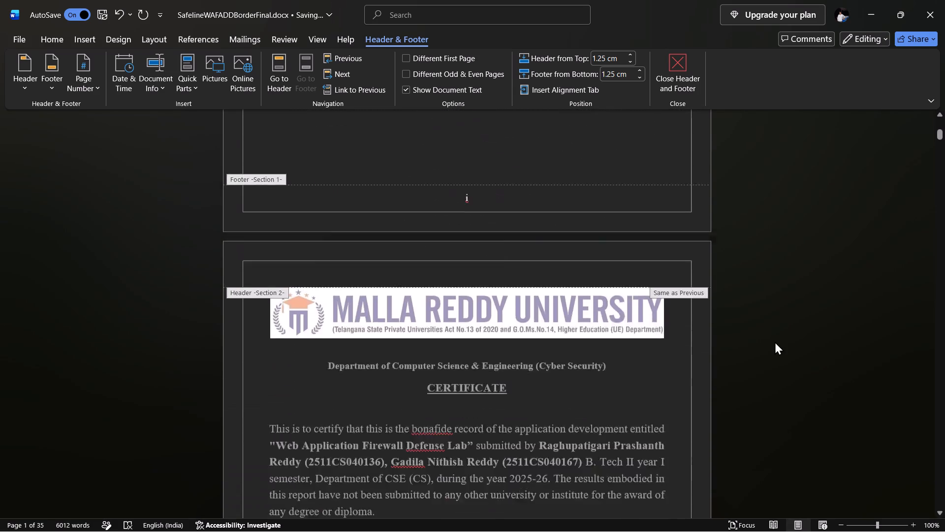
pyautogui.scroll(-2, 775, 341)
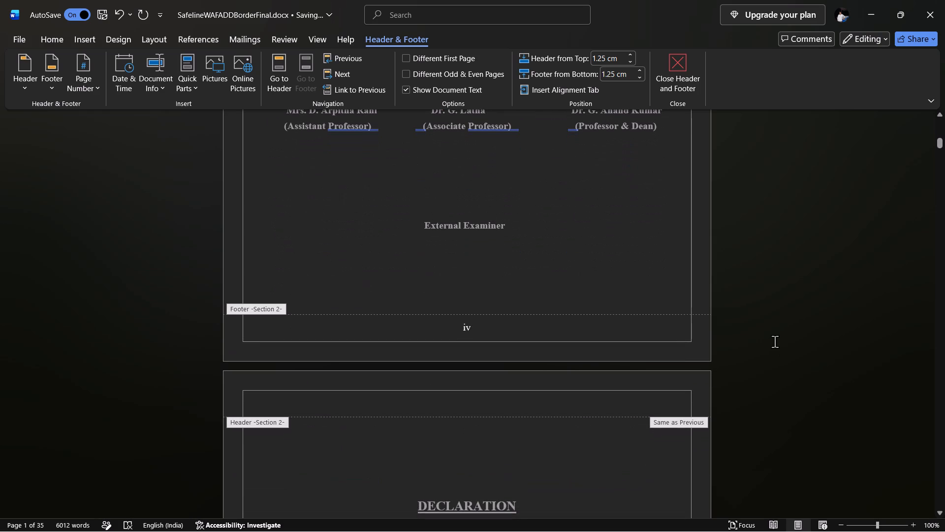
pyautogui.click(476, 330)
pyautogui.press('BackSpace')
pyautogui.press('BackSpace')
# Enable Different First Page for Section 1's header and footer and turn off Show Document Text.
pyautogui.scroll(-3, 476, 330)
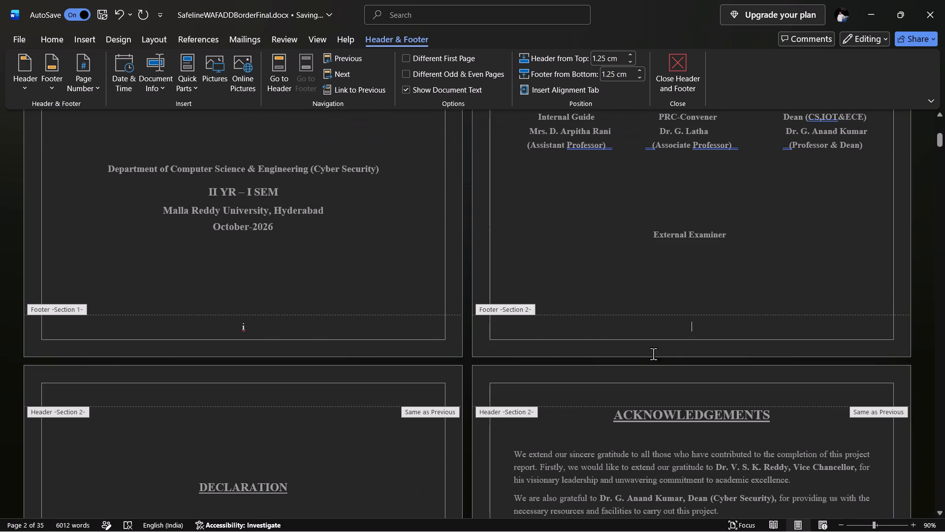
pyautogui.keyDown('ctrl'); pyautogui.scroll(3, 271, 260); pyautogui.keyUp('ctrl')
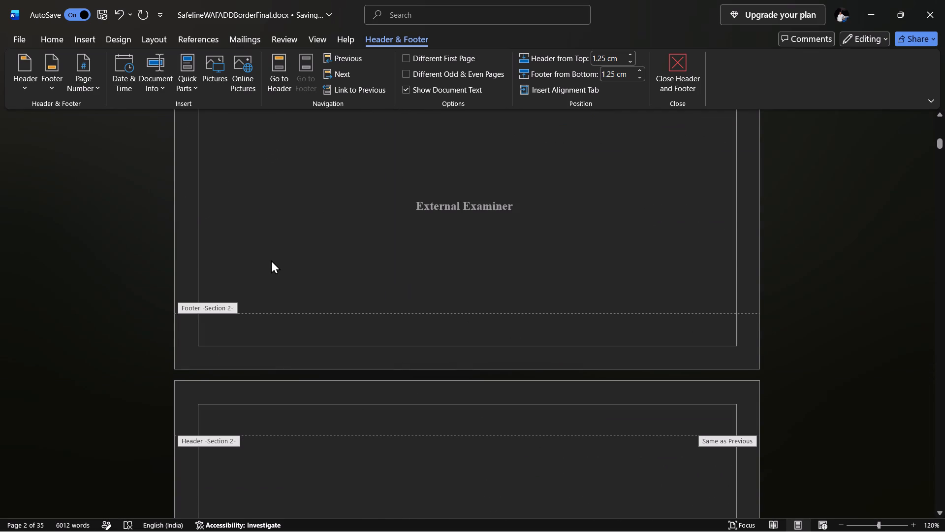
pyautogui.scroll(2, 439, 315)
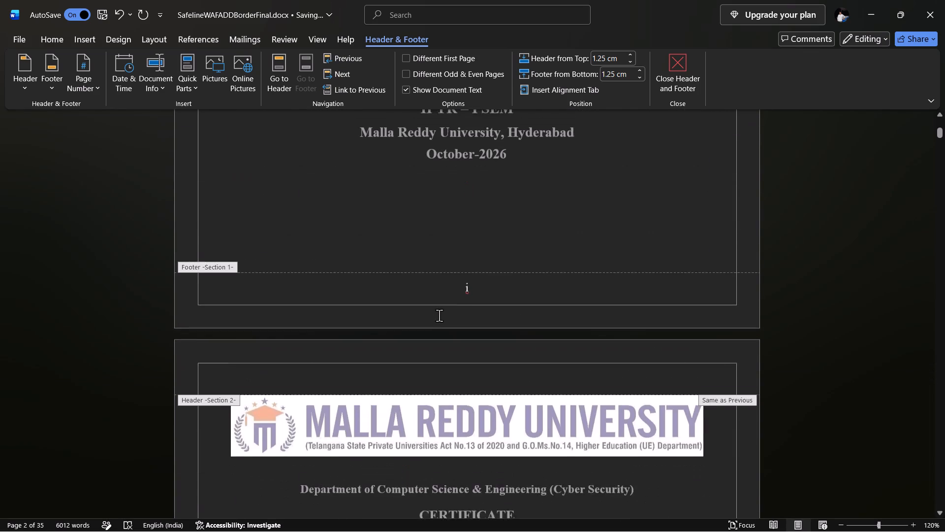
pyautogui.click(896, 326)
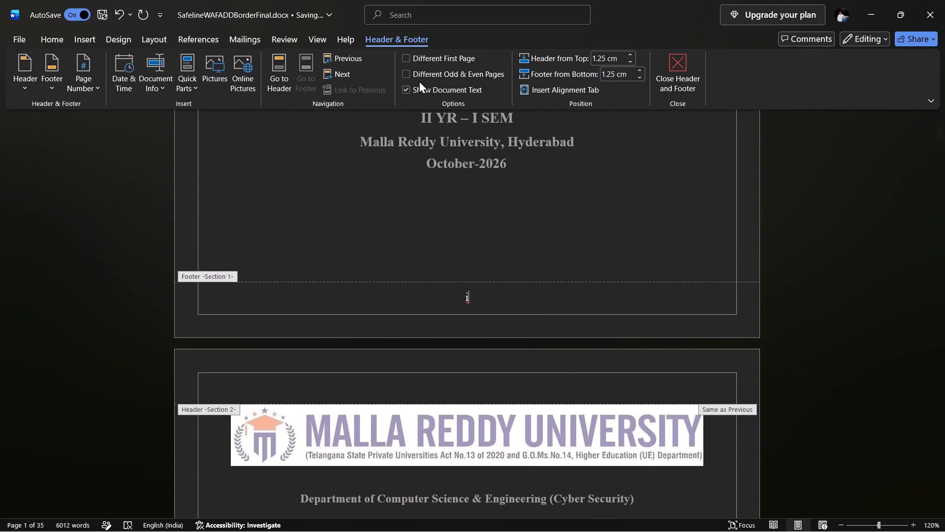
pyautogui.click(409, 55)
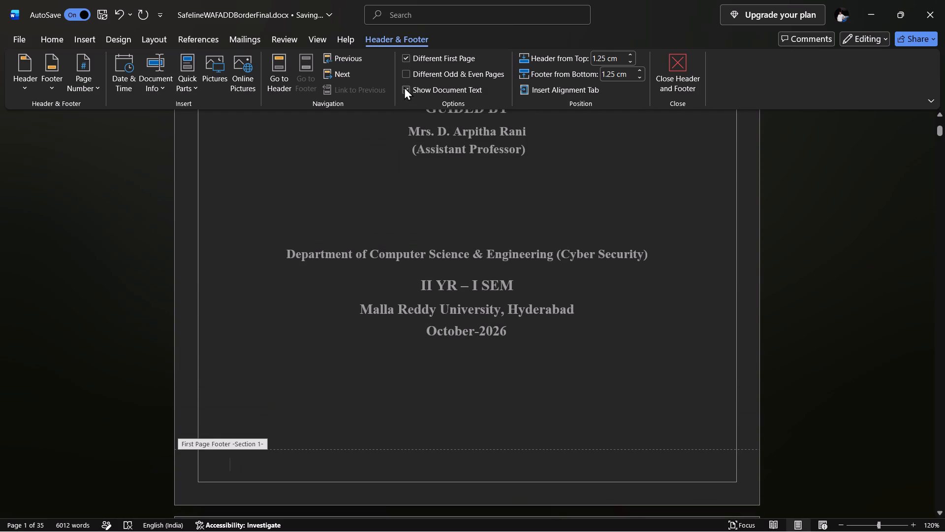
pyautogui.click(404, 87)
# Review the page footers from the cover through the front matter to the start of Chapter 2.
pyautogui.scroll(-1, 458, 496)
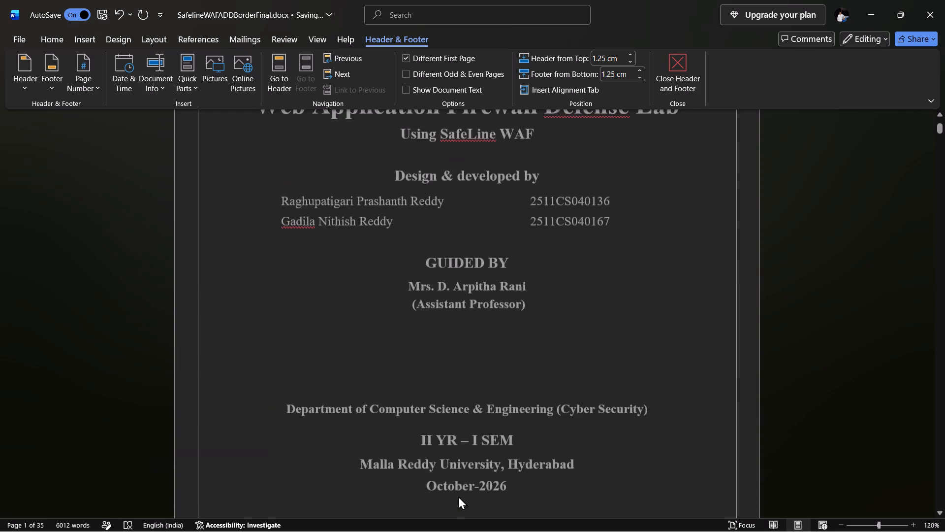
pyautogui.scroll(-5, 458, 496)
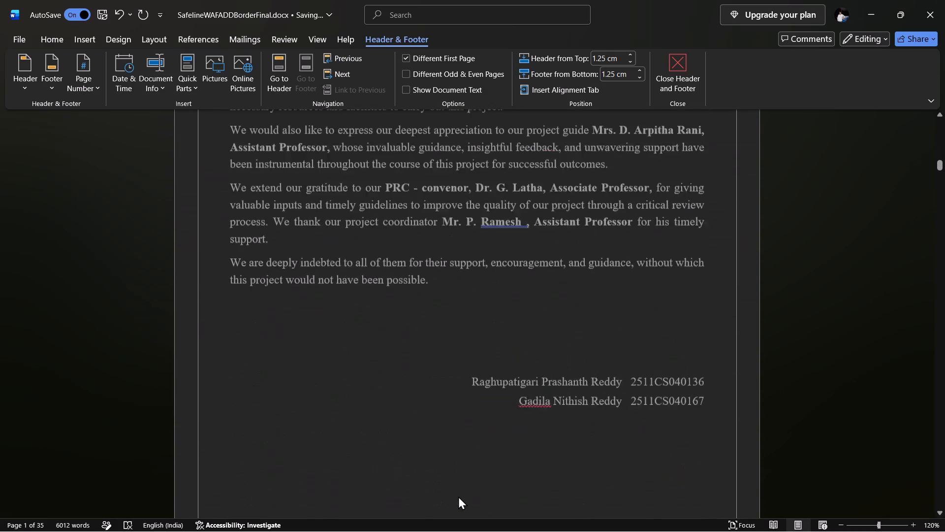
pyautogui.scroll(-7, 458, 496)
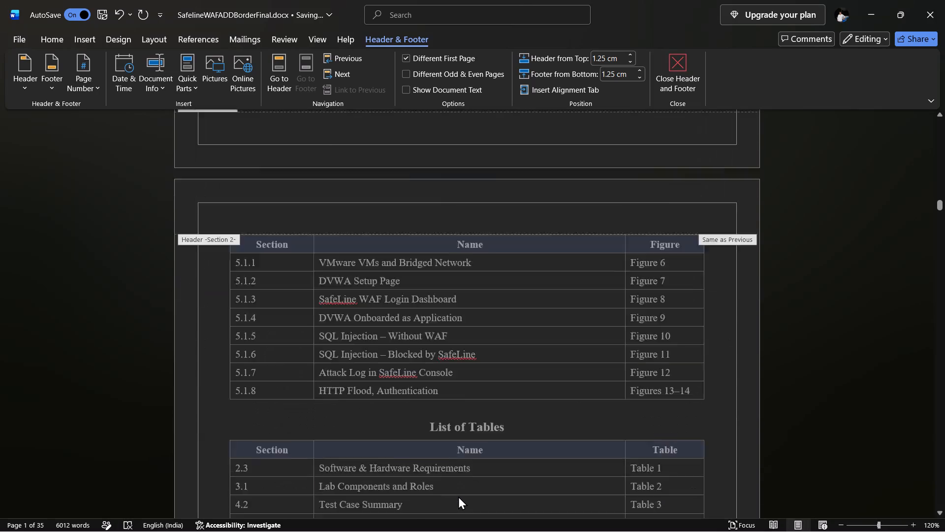
pyautogui.scroll(-3, 458, 496)
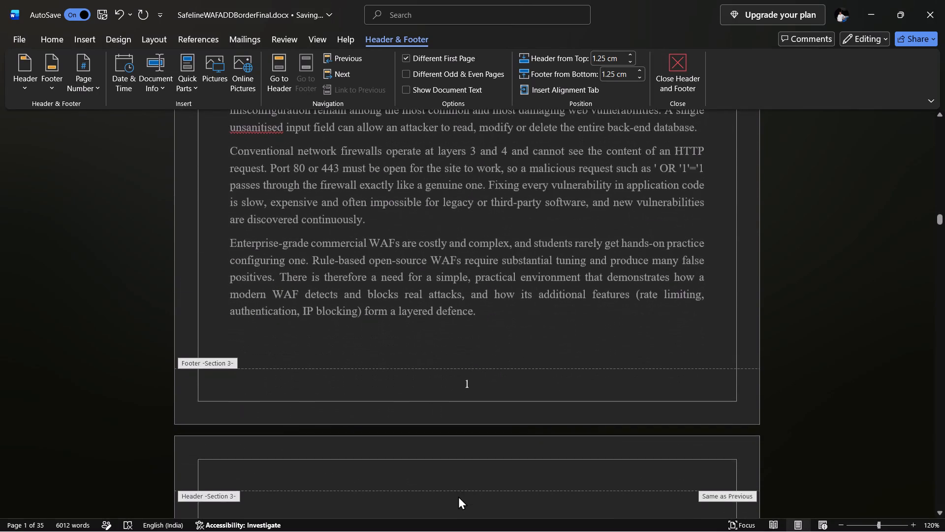
pyautogui.scroll(-2, 458, 496)
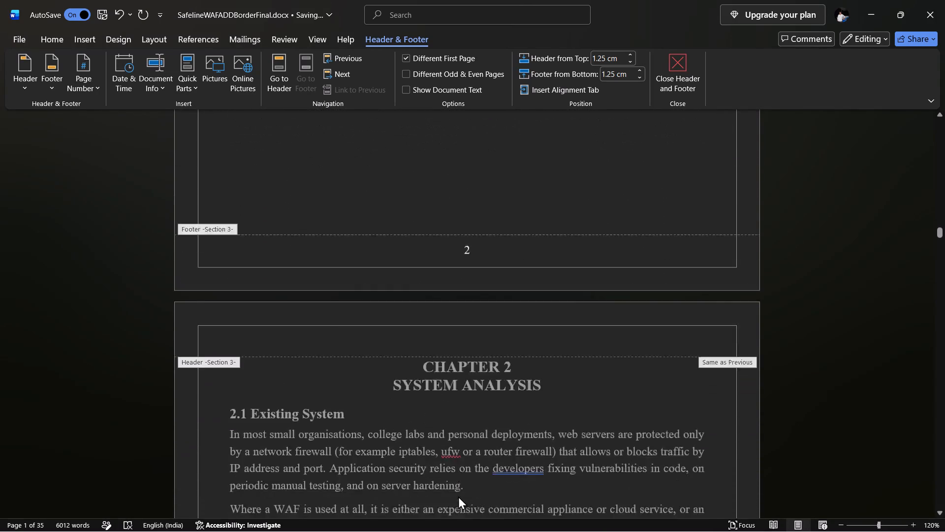
pyautogui.scroll(1, 458, 496)
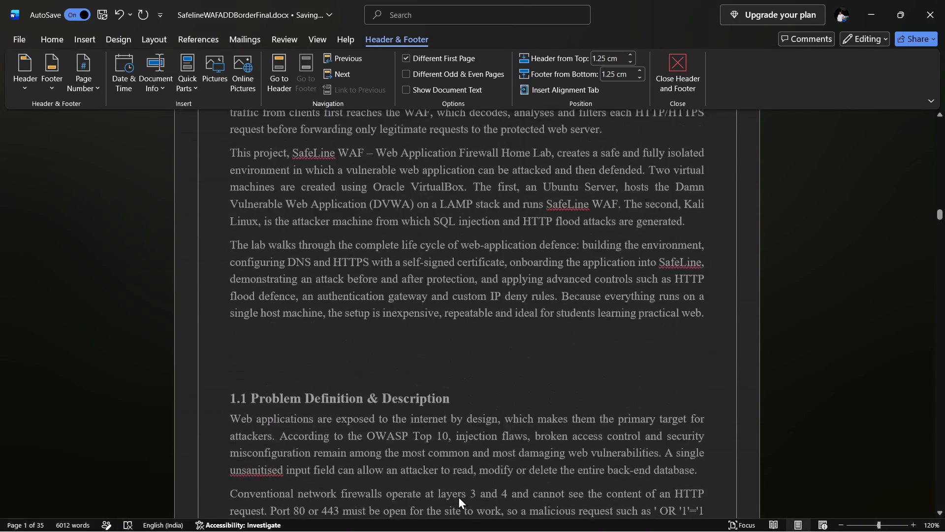
pyautogui.scroll(9, 458, 496)
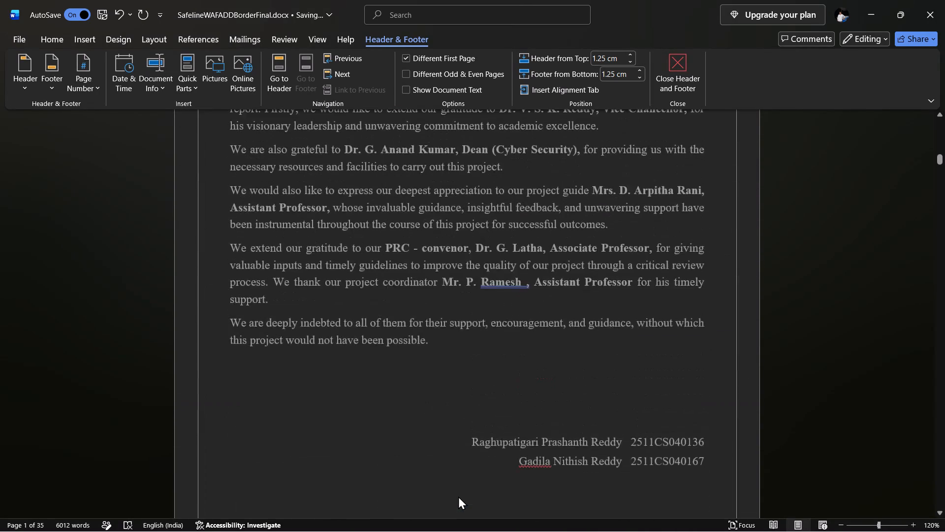
pyautogui.scroll(20, 458, 496)
pyautogui.scroll(1, 458, 496)
# Enter a centred "i" in the cover page's First Page Footer of Section 1.
pyautogui.scroll(-1, 458, 496)
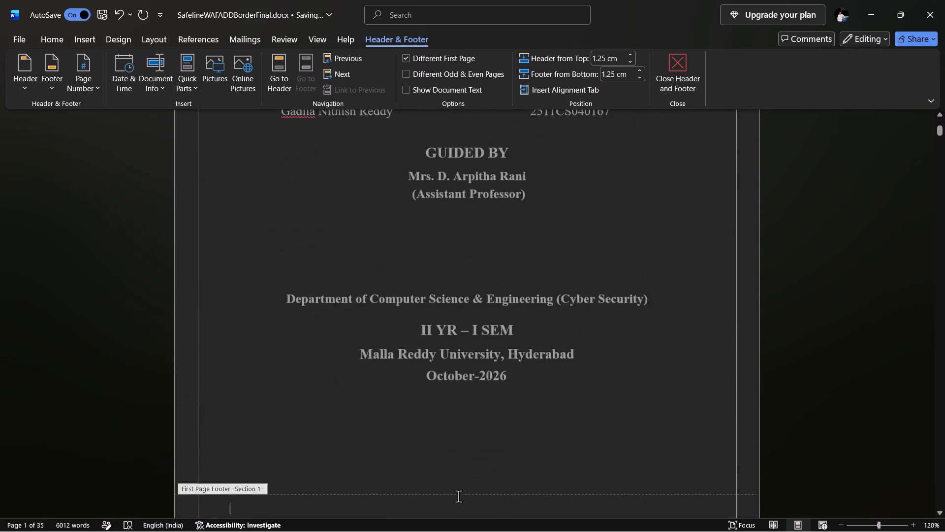
pyautogui.scroll(-1, 458, 496)
pyautogui.click(469, 413)
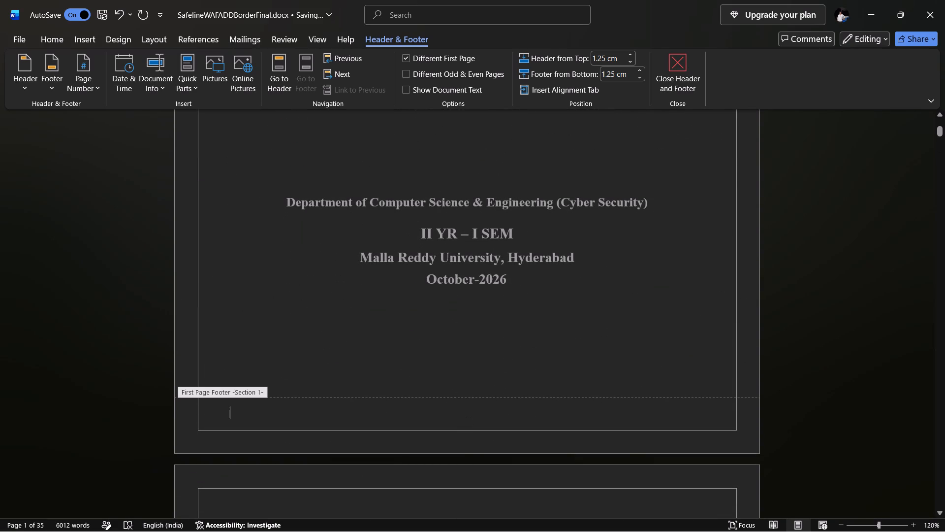
pyautogui.doubleClick(469, 413)
pyautogui.press('i')
pyautogui.click(842, 370)
# Enter "ii" near the centre of the certificate page's Section 2 footer.
pyautogui.scroll(-1, 616, 397)
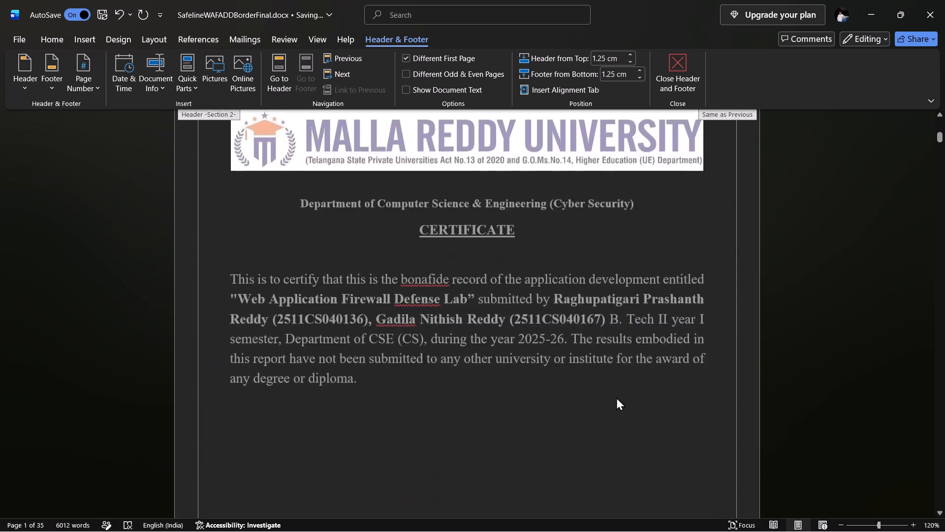
pyautogui.scroll(-1, 616, 397)
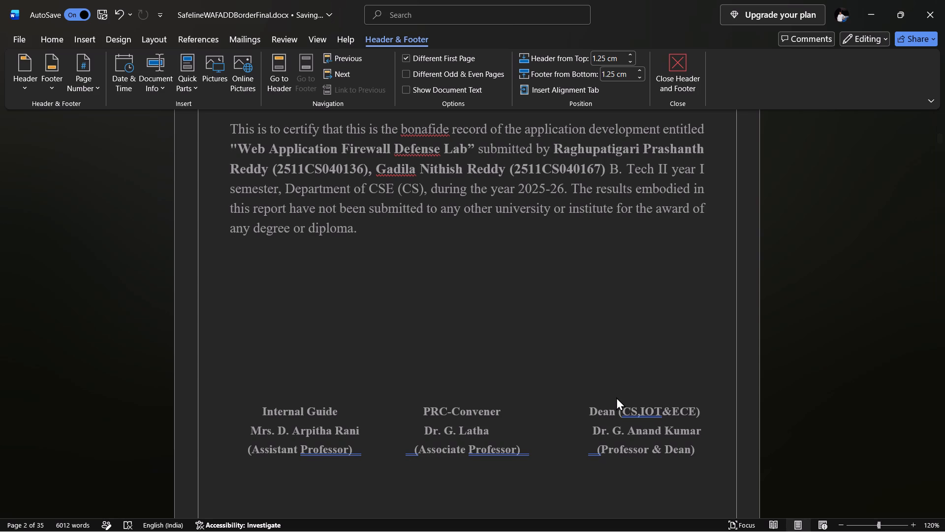
pyautogui.scroll(-1, 616, 397)
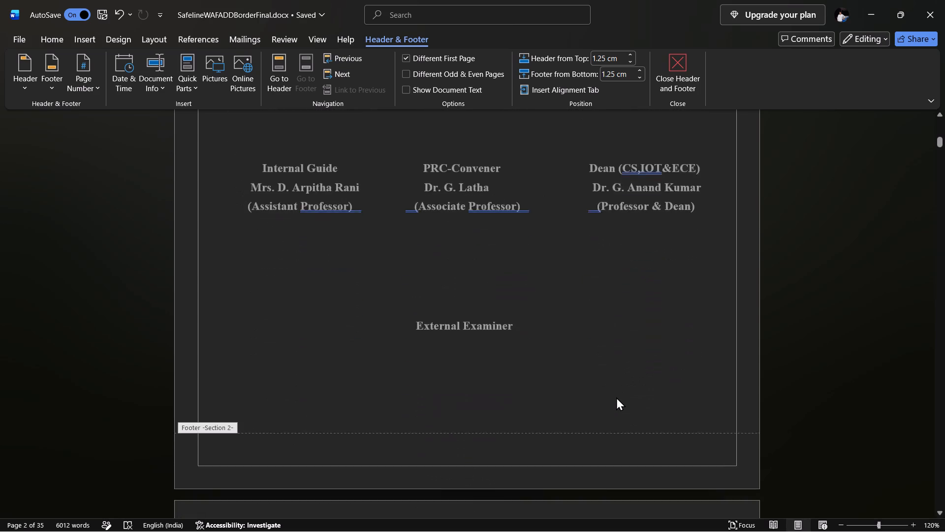
pyautogui.scroll(-1, 616, 397)
pyautogui.doubleClick(457, 361)
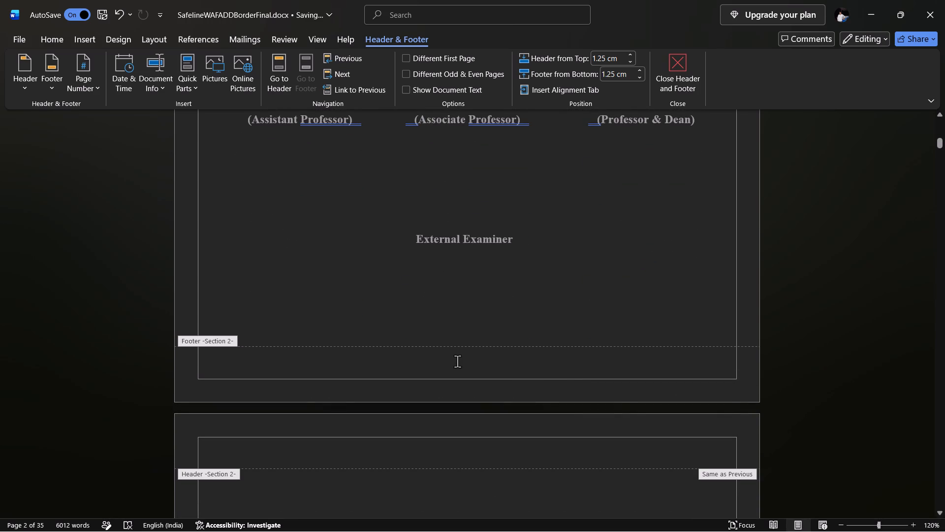
pyautogui.write('ii')
# Shorten the Section 2 footer text on the declaration page to "i".
pyautogui.scroll(-1, 641, 415)
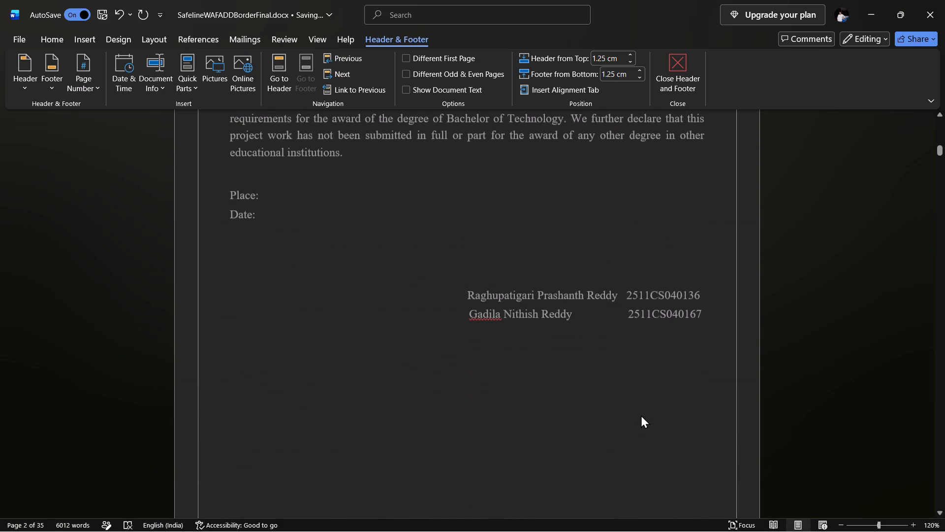
pyautogui.scroll(-1, 641, 415)
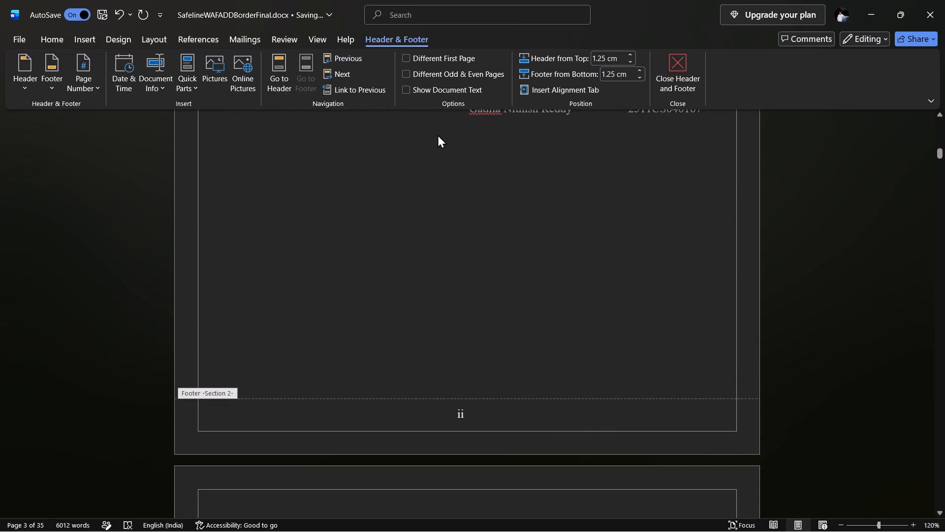
pyautogui.click(473, 418)
pyautogui.press('BackSpace')
pyautogui.press('BackSpace')
# Enable Different First Page for Section 2 and check the footers on the cover and certificate pages.
pyautogui.scroll(2, 524, 351)
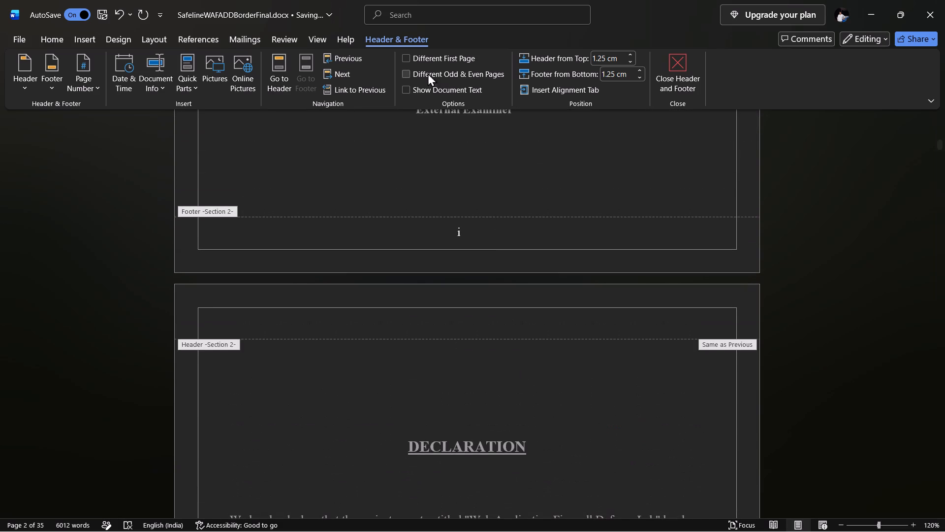
pyautogui.click(403, 55)
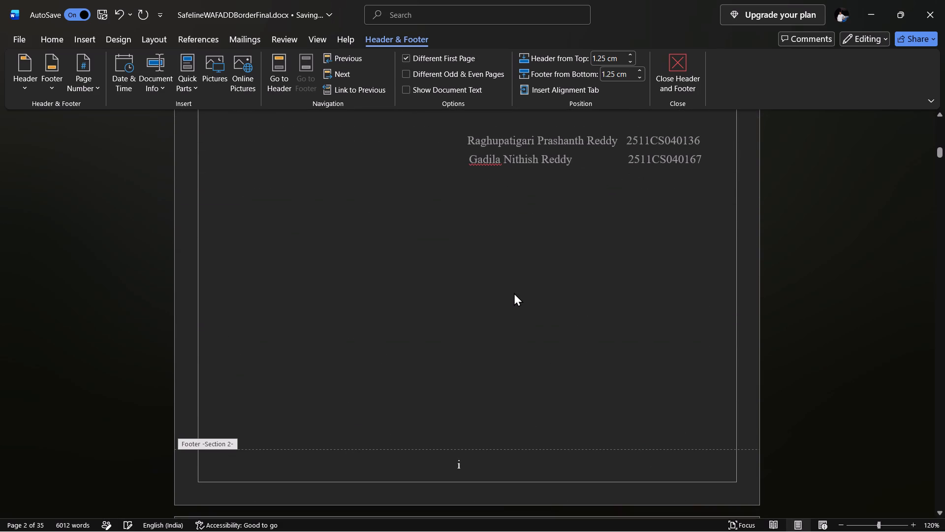
pyautogui.scroll(3, 514, 293)
pyautogui.scroll(-1, 514, 293)
pyautogui.hscroll(1, 514, 293)
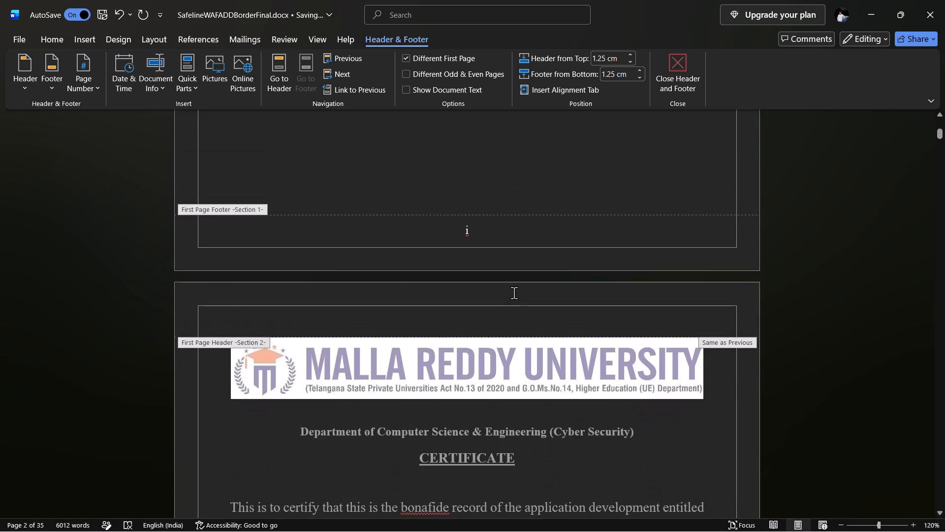
pyautogui.hscroll(1, 514, 293)
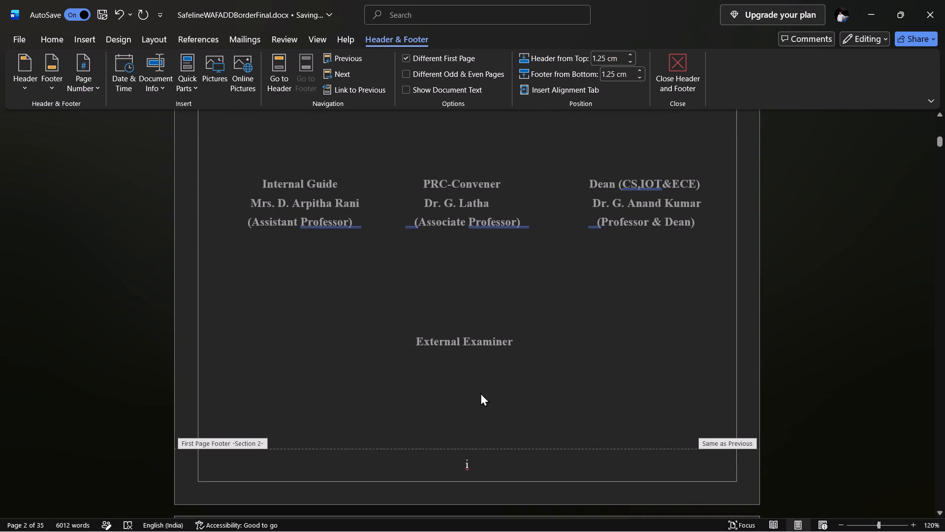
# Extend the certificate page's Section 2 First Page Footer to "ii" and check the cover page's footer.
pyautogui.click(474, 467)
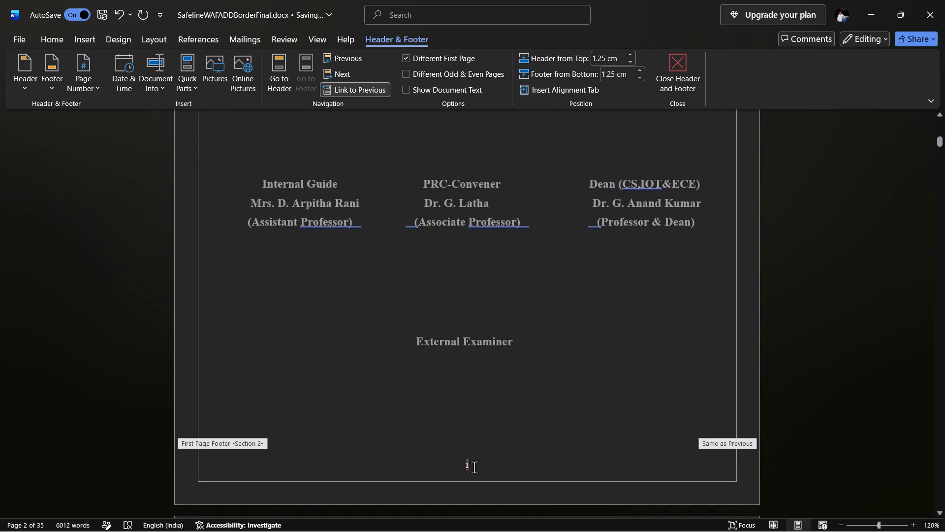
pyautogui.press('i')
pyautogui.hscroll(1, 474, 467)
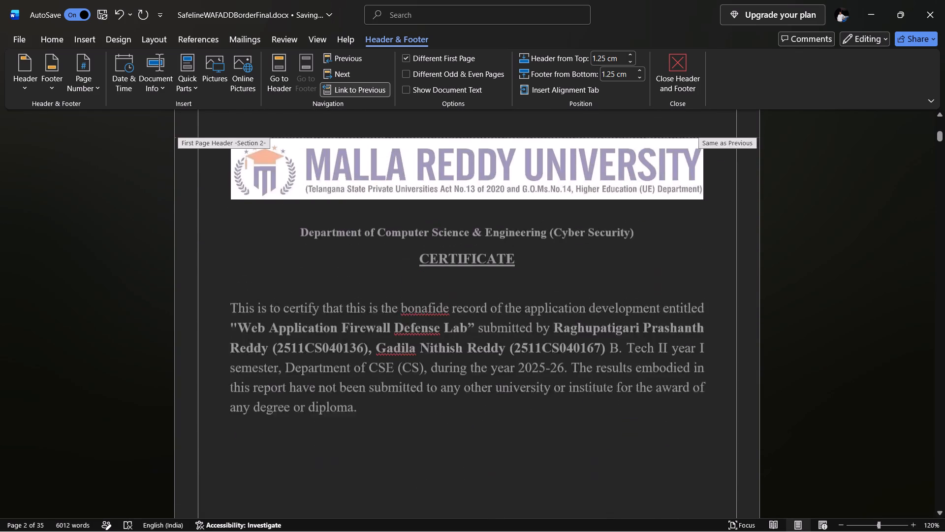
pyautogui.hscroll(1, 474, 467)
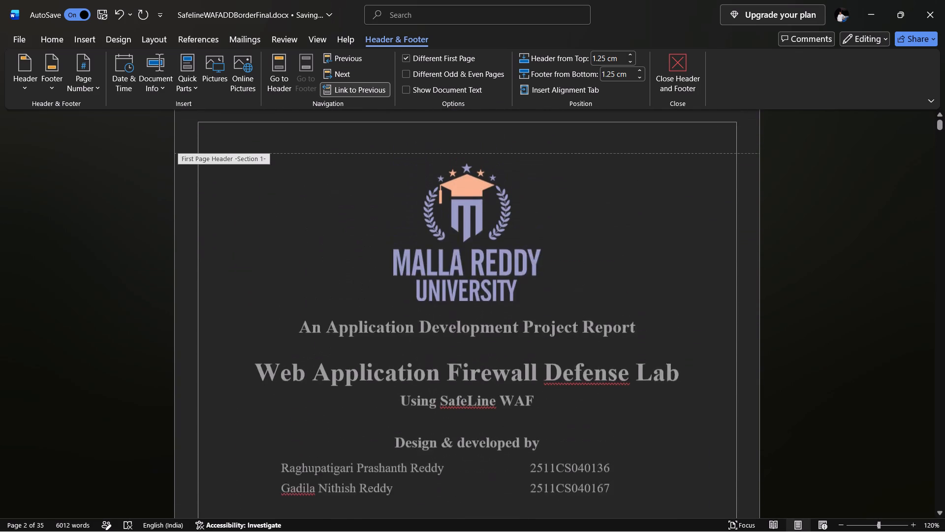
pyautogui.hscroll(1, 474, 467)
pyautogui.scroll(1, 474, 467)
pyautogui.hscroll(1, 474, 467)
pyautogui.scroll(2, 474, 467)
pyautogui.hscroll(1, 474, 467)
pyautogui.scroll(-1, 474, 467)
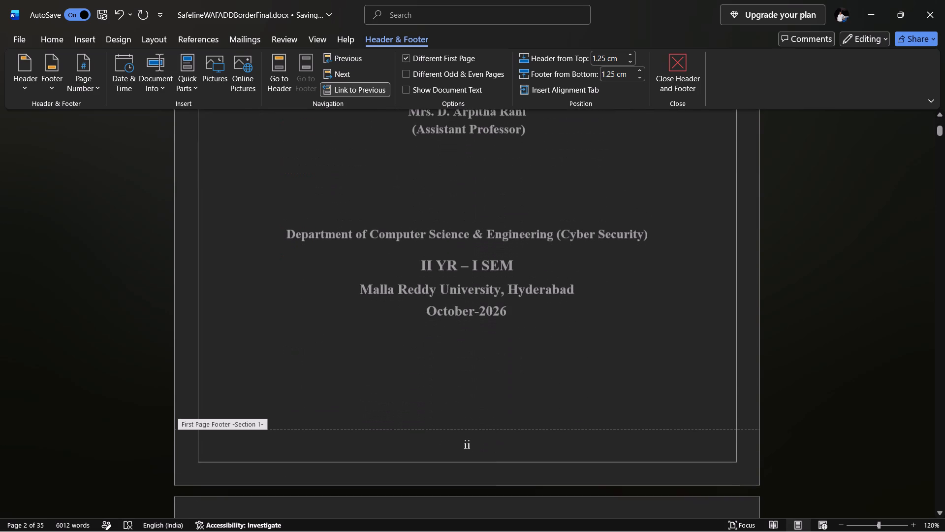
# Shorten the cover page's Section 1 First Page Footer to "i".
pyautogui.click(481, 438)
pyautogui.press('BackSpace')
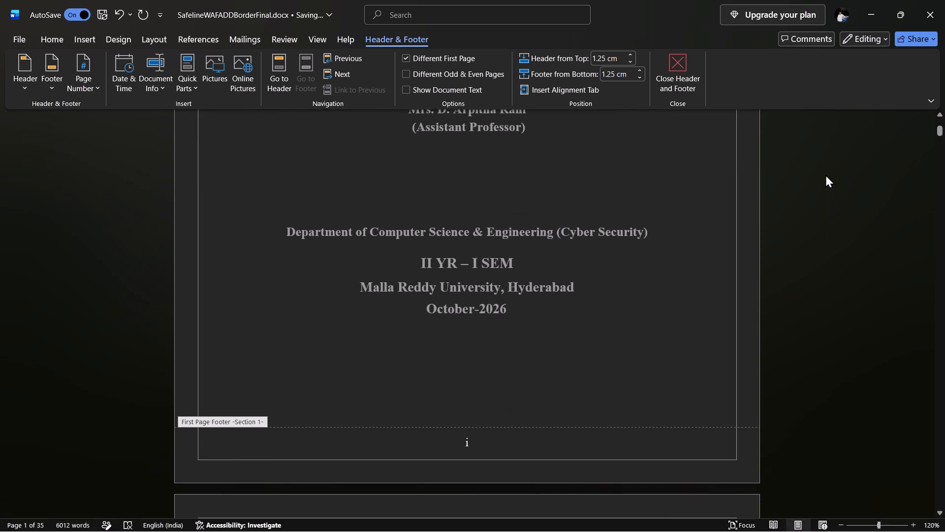
# Enable Show Document Text and turn off Different First Page for the cover page's Section 1.
pyautogui.click(433, 86)
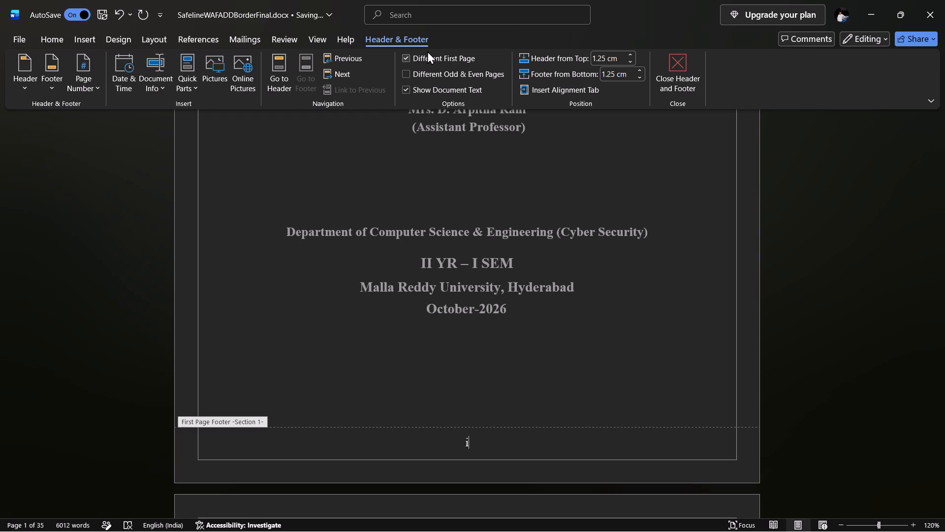
pyautogui.click(423, 58)
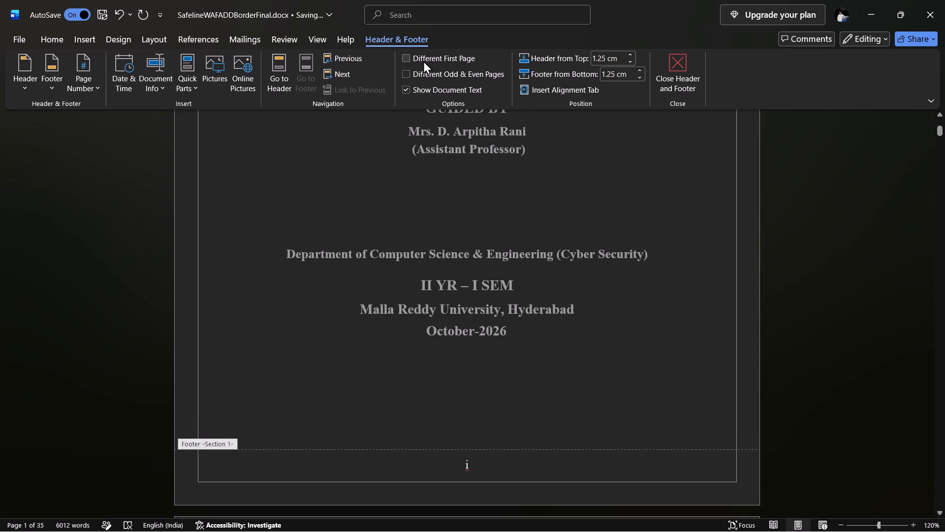
# Compare the cover and certificate page footers, and change the certificate page's Section 2 First Page Footer to "ii".
pyautogui.scroll(-1, 575, 383)
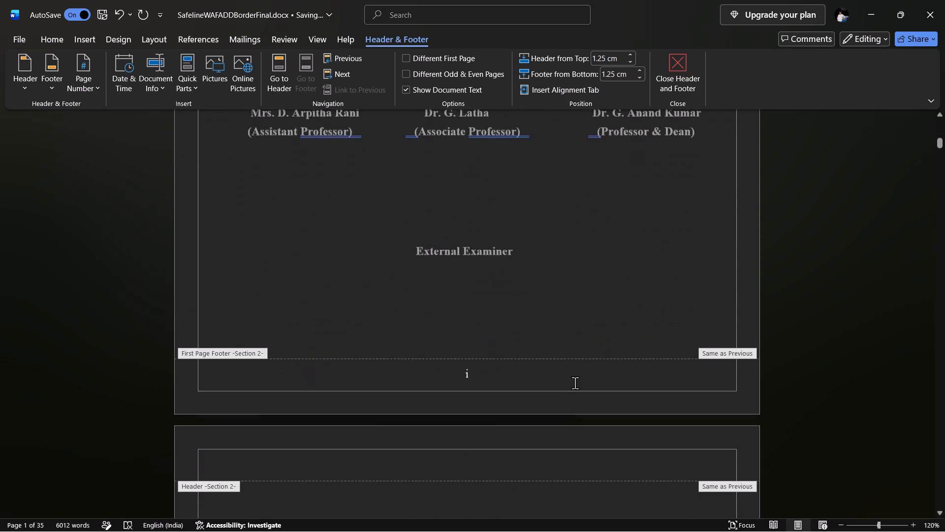
pyautogui.scroll(-1, 575, 383)
pyautogui.click(487, 370)
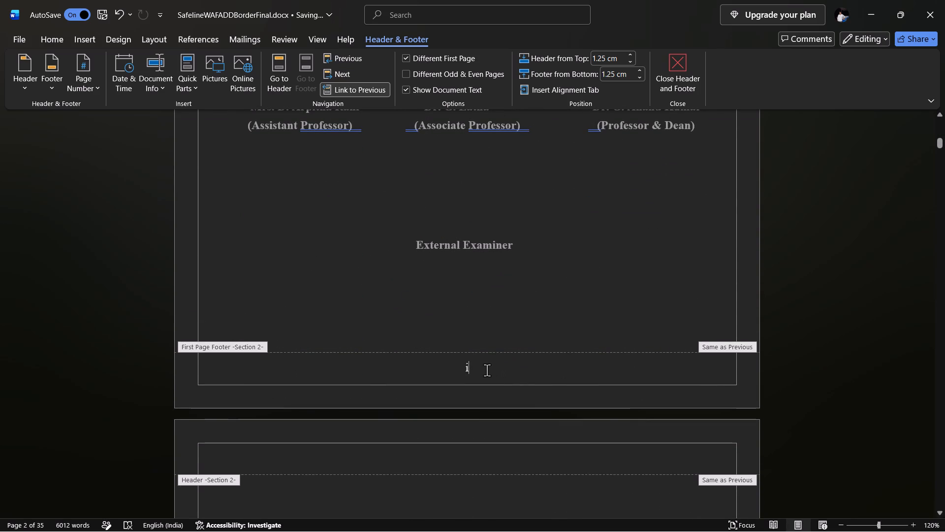
pyautogui.scroll(3, 487, 370)
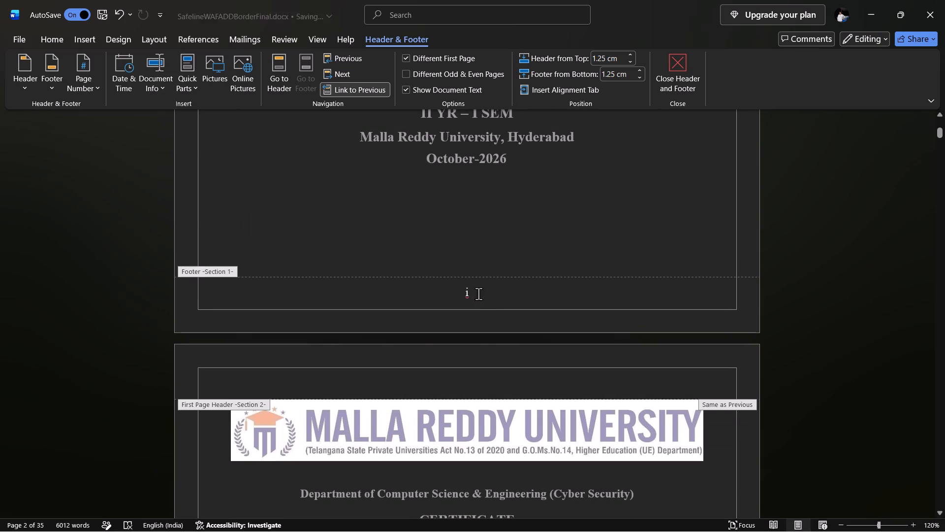
pyautogui.click(474, 291)
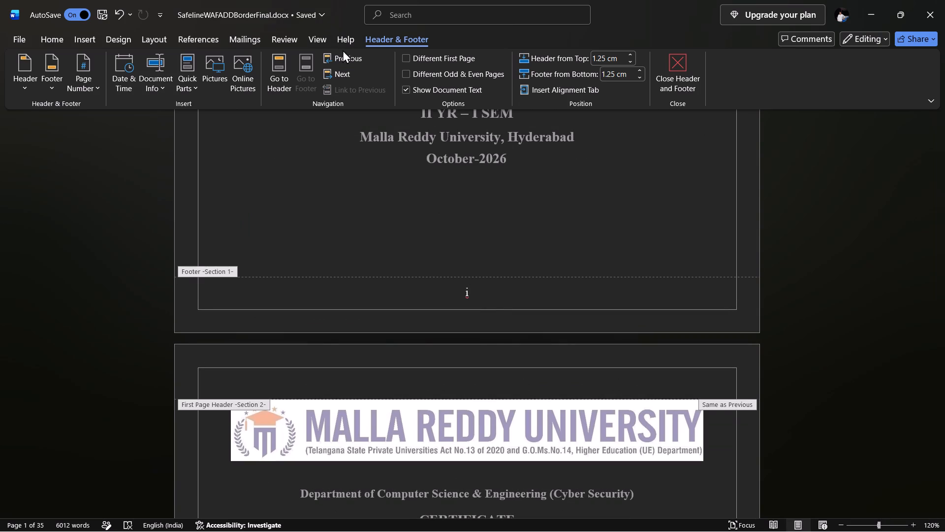
pyautogui.click(351, 70)
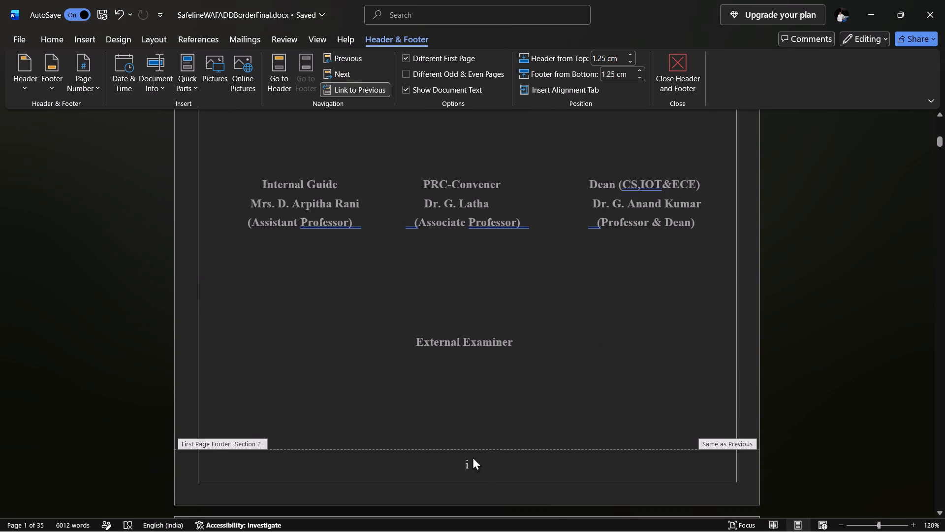
pyautogui.press('i')
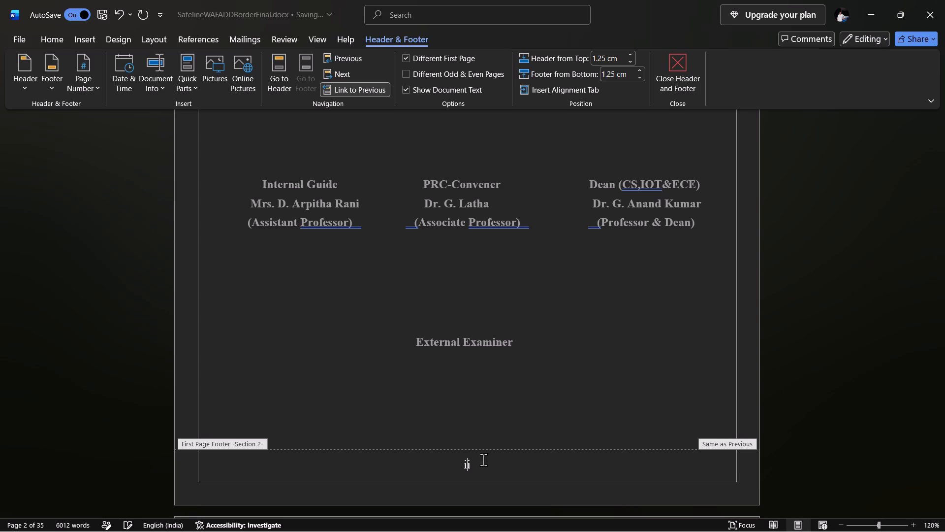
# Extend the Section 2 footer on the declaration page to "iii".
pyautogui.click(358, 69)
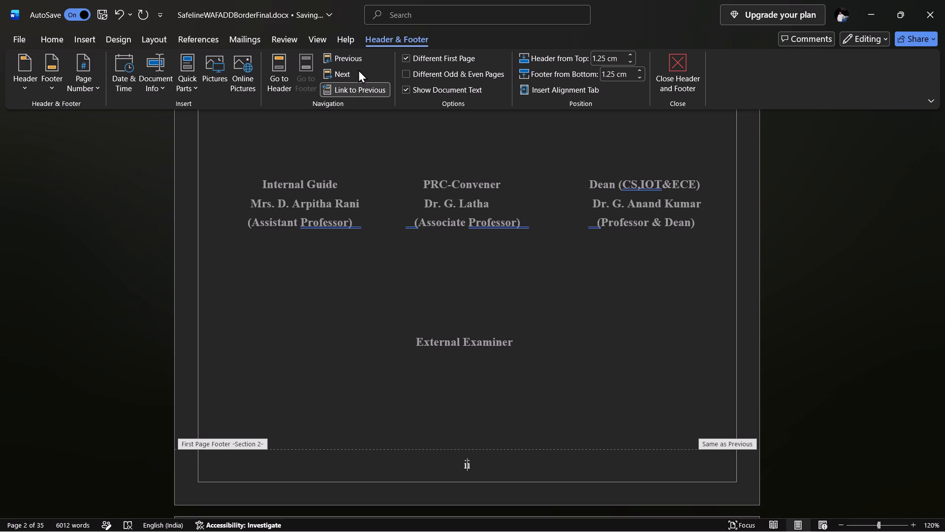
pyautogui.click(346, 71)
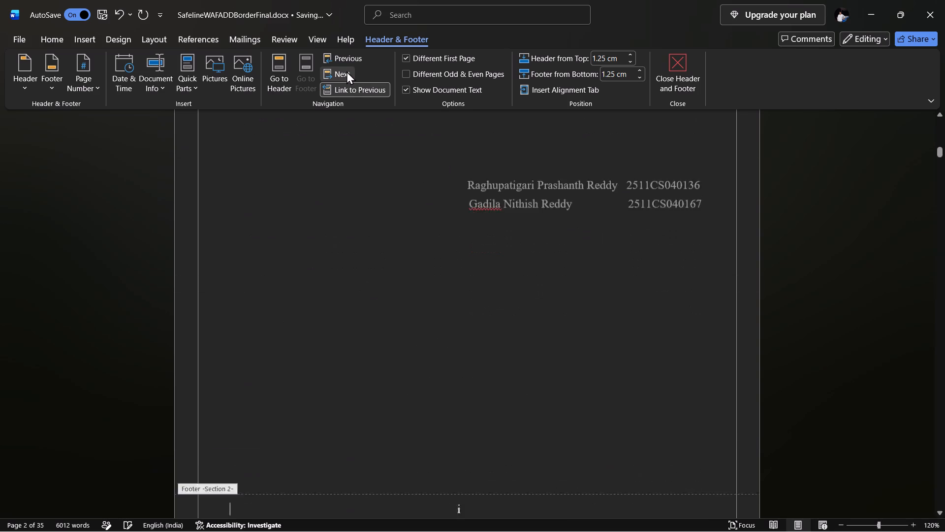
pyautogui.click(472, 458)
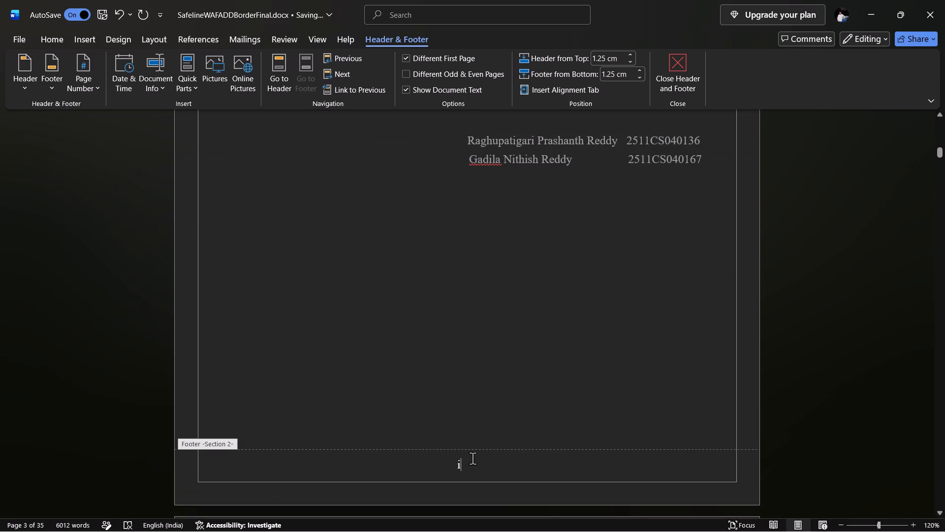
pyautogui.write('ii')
# Check the footer numbers on the cover, certificate, declaration and acknowledgements pages.
pyautogui.scroll(2, 472, 458)
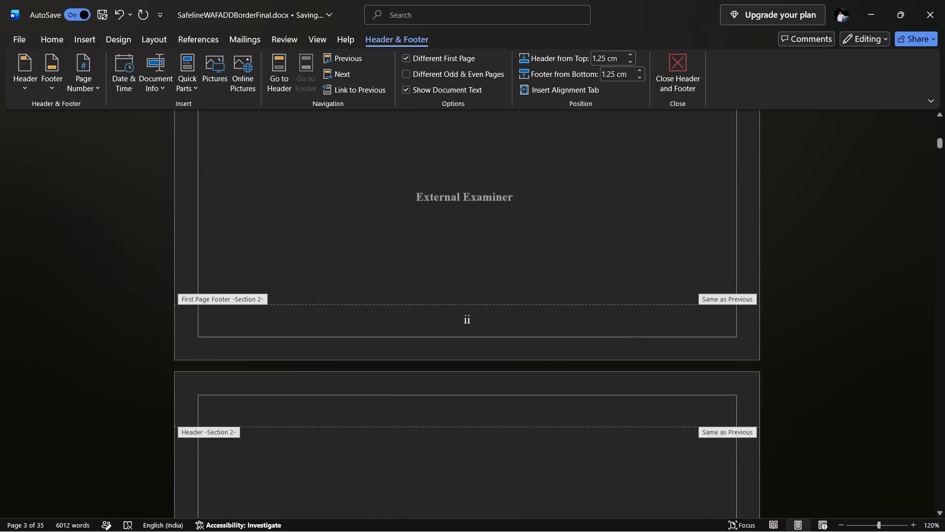
pyautogui.scroll(1, 472, 458)
pyautogui.hscroll(1, 472, 458)
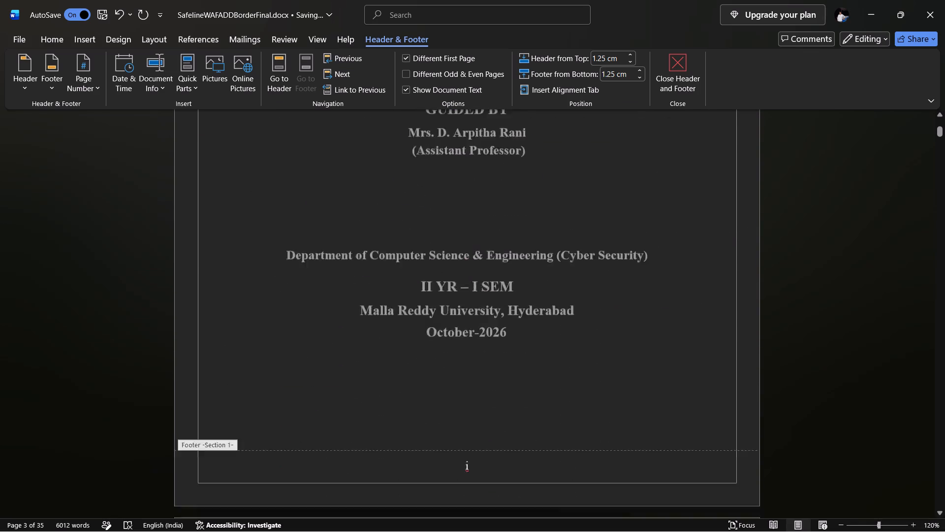
pyautogui.hscroll(1, 472, 458)
pyautogui.scroll(-2, 472, 458)
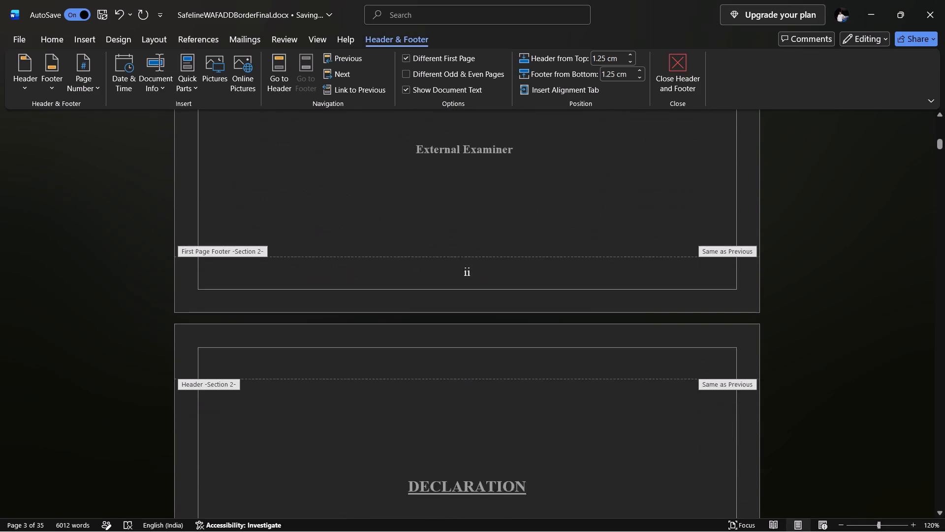
pyautogui.scroll(-1, 472, 458)
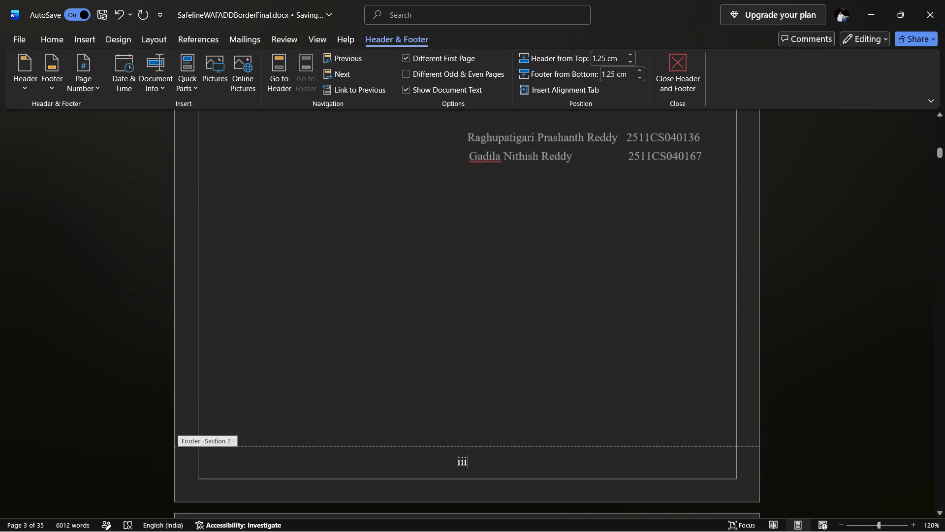
pyautogui.scroll(-3, 472, 458)
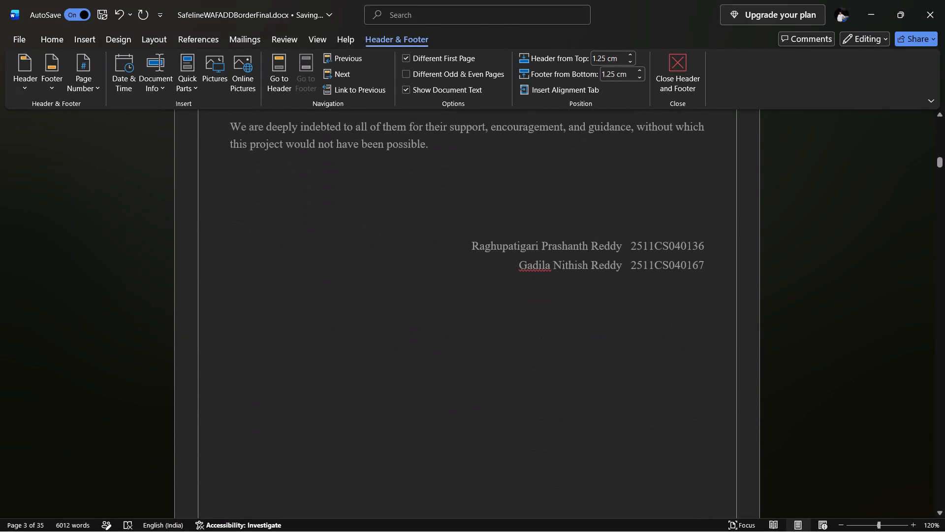
pyautogui.scroll(-1, 472, 458)
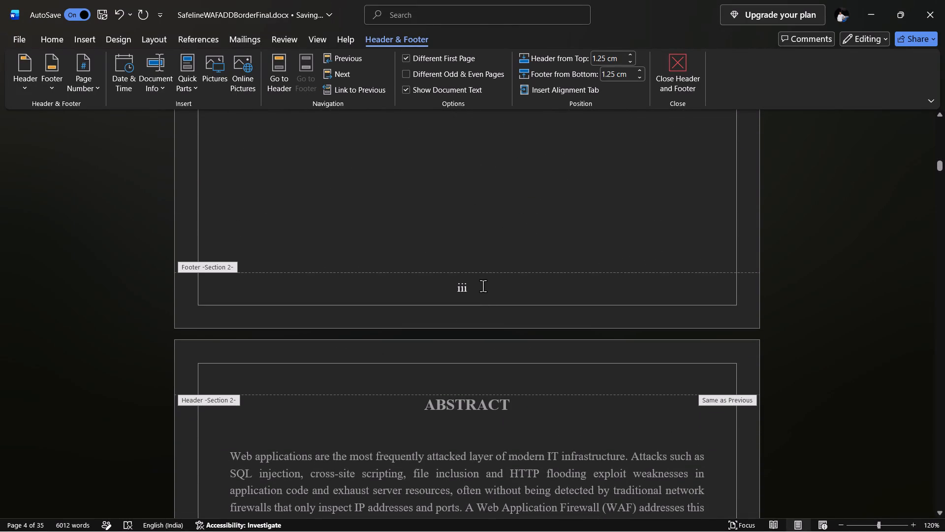
# Change the Section 2 footer on the acknowledgements page to "iv".
pyautogui.click(482, 287)
pyautogui.press('BackSpace')
pyautogui.press('BackSpace')
pyautogui.press('v')
# Go to the Section 3 footer and review the footers on the front pages back to the certificate page.
pyautogui.click(337, 72)
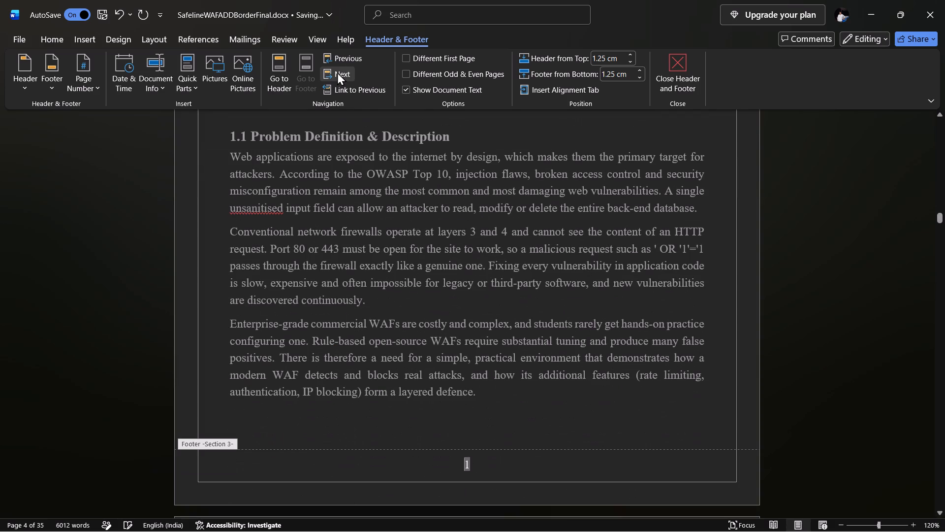
pyautogui.scroll(1, 475, 199)
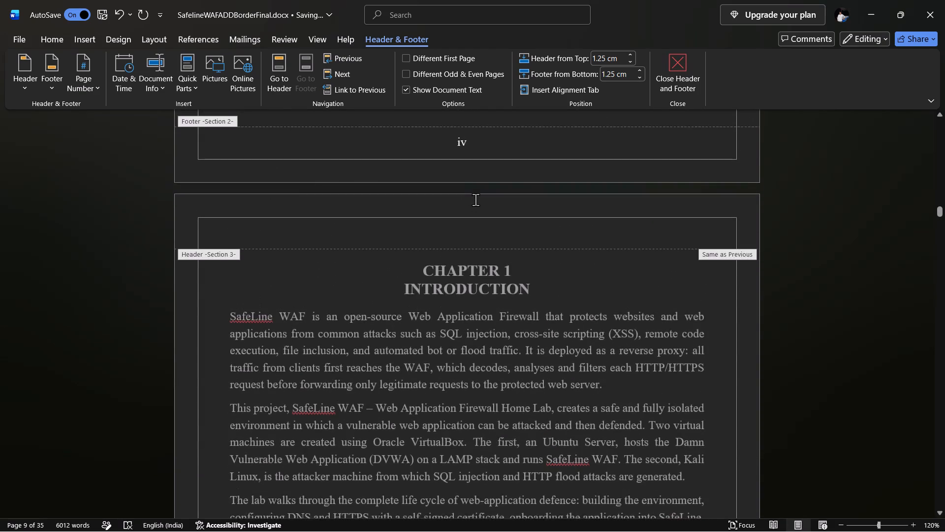
pyautogui.scroll(4, 475, 199)
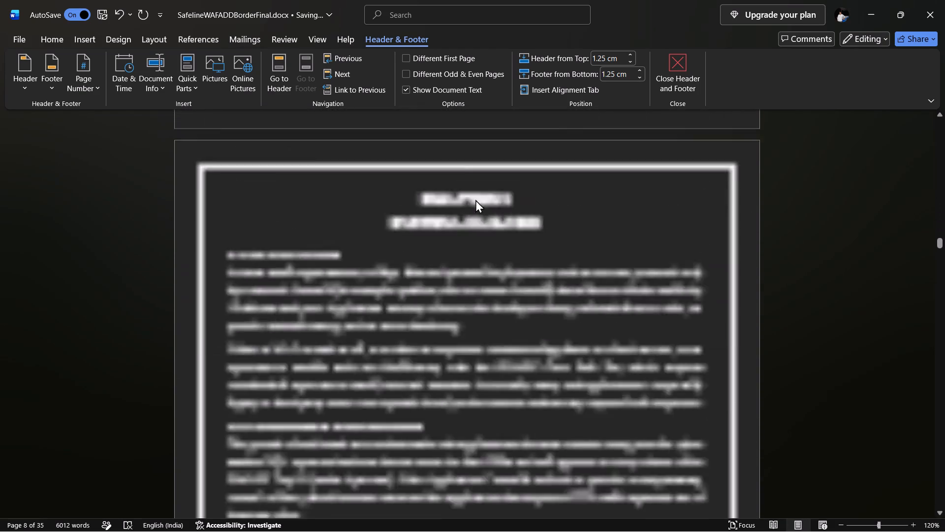
pyautogui.scroll(3, 475, 199)
pyautogui.scroll(-1, 475, 199)
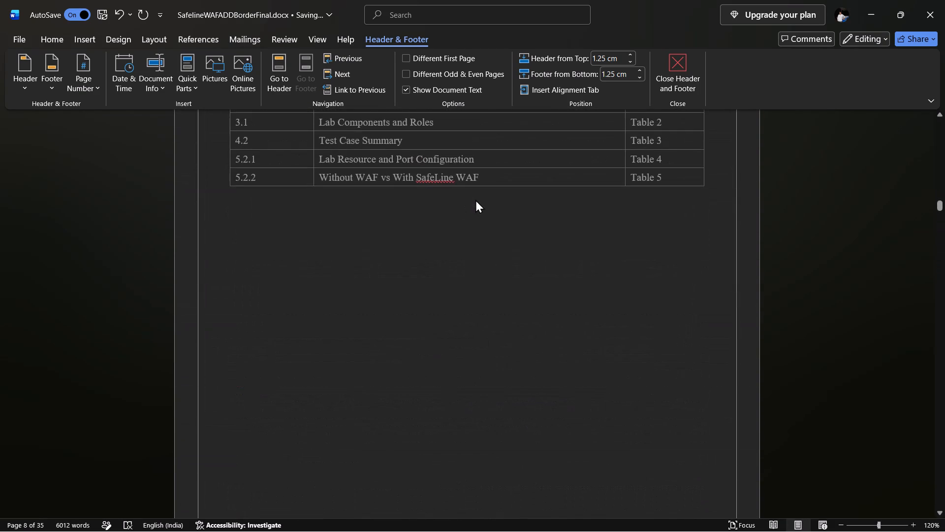
pyautogui.scroll(-1, 475, 199)
pyautogui.scroll(1, 475, 199)
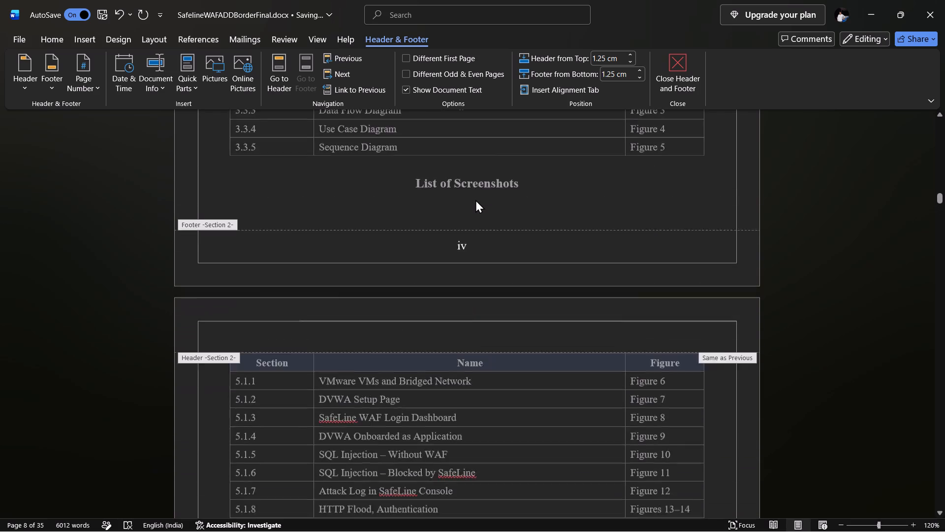
pyautogui.scroll(2, 475, 244)
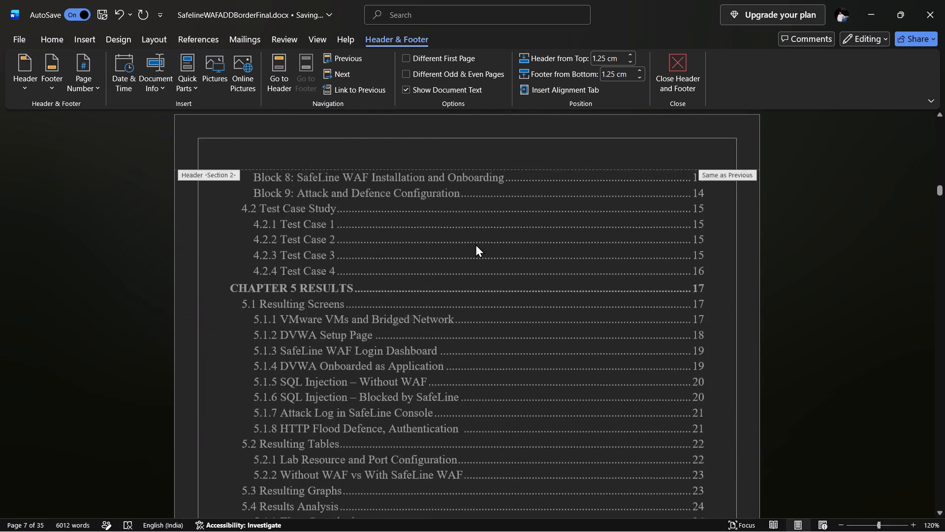
pyautogui.scroll(3, 475, 244)
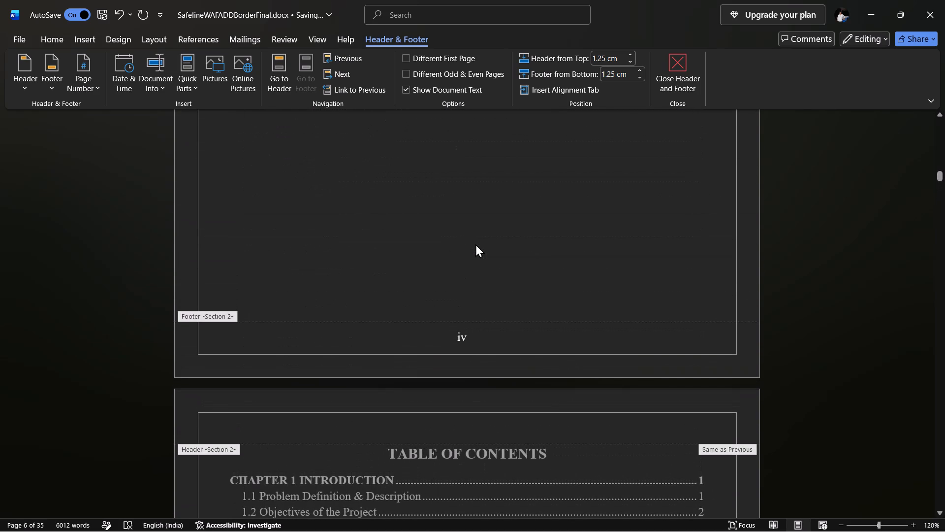
pyautogui.scroll(6, 475, 244)
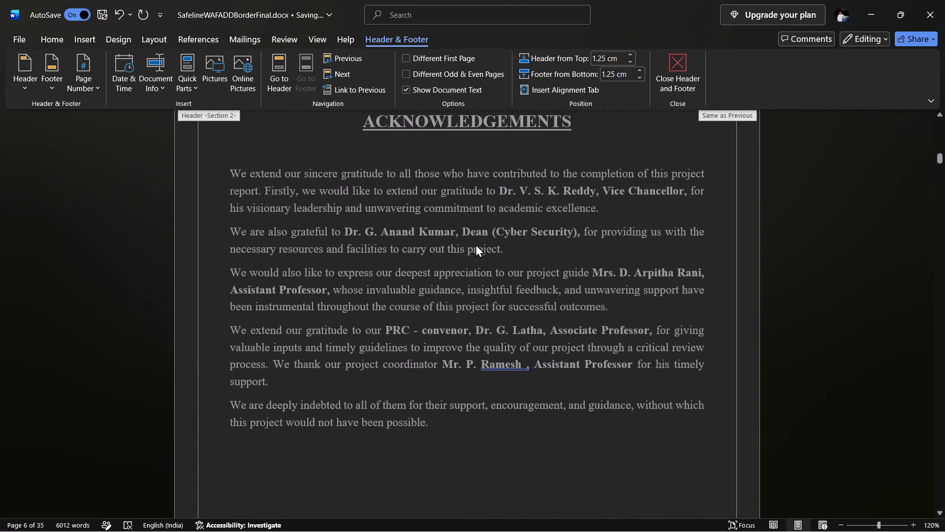
pyautogui.scroll(2, 475, 244)
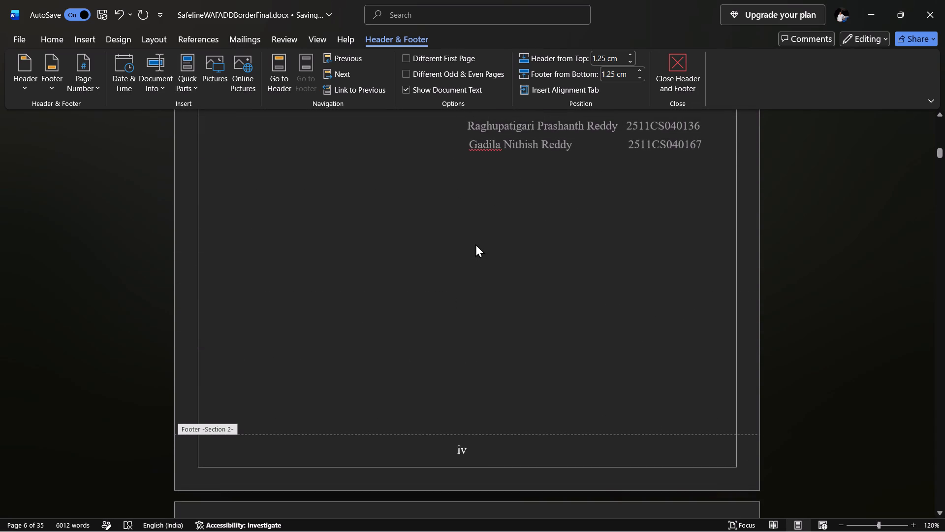
pyautogui.scroll(2, 475, 244)
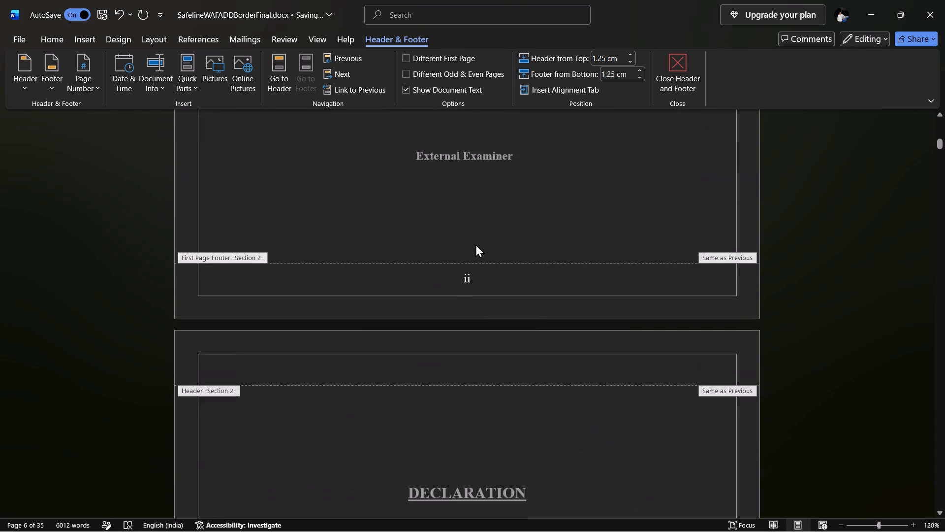
pyautogui.scroll(2, 475, 244)
pyautogui.hscroll(1, 475, 244)
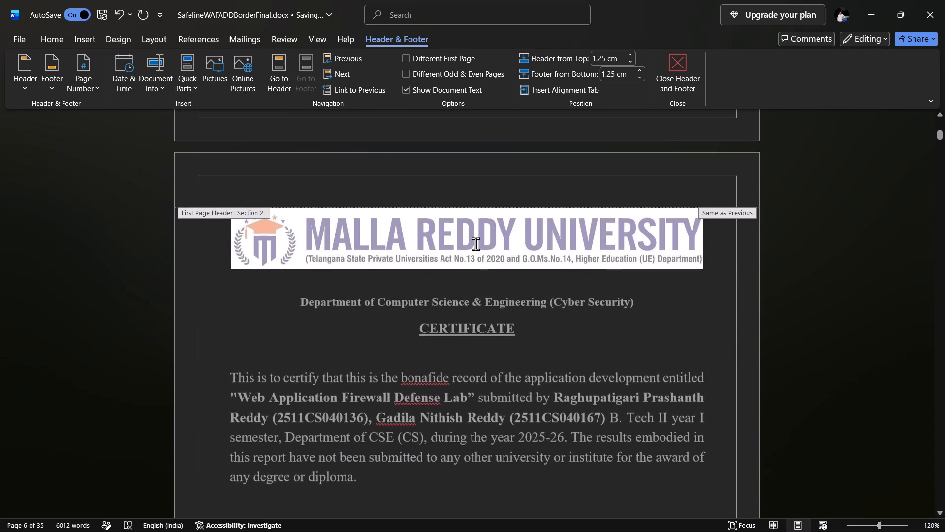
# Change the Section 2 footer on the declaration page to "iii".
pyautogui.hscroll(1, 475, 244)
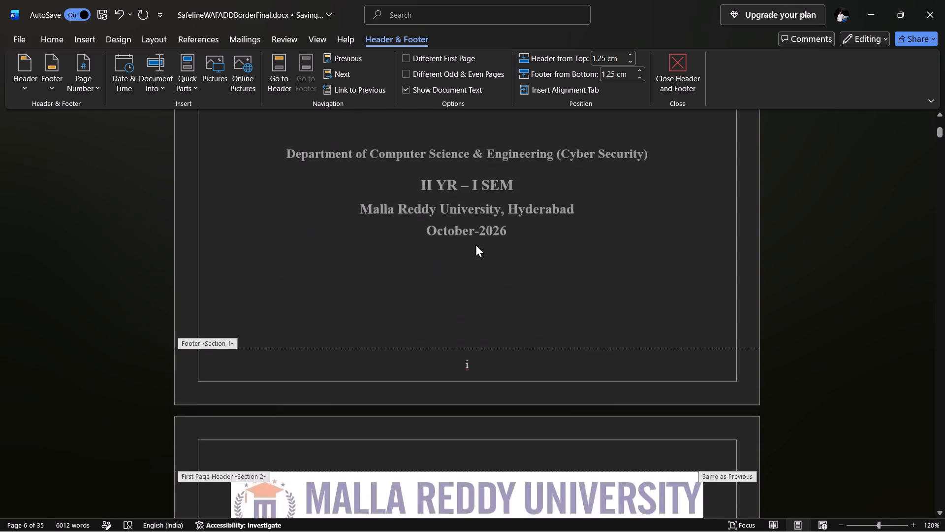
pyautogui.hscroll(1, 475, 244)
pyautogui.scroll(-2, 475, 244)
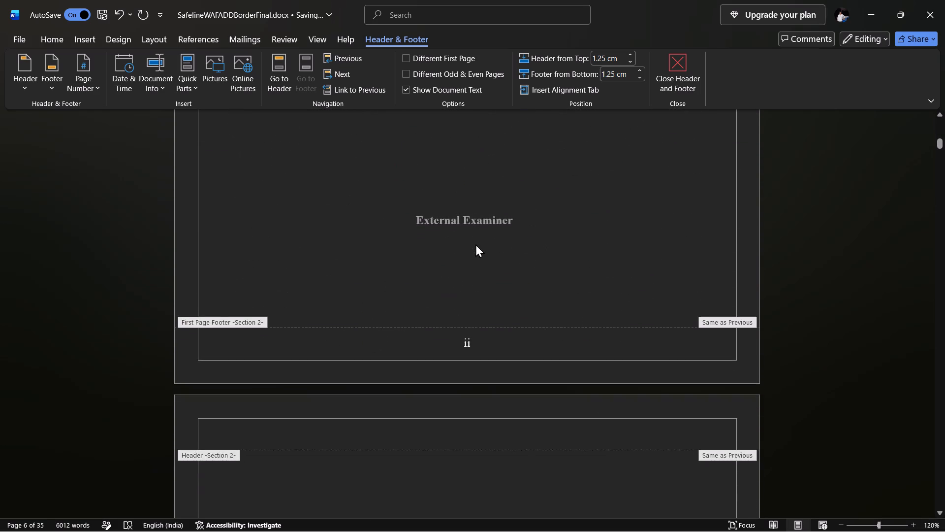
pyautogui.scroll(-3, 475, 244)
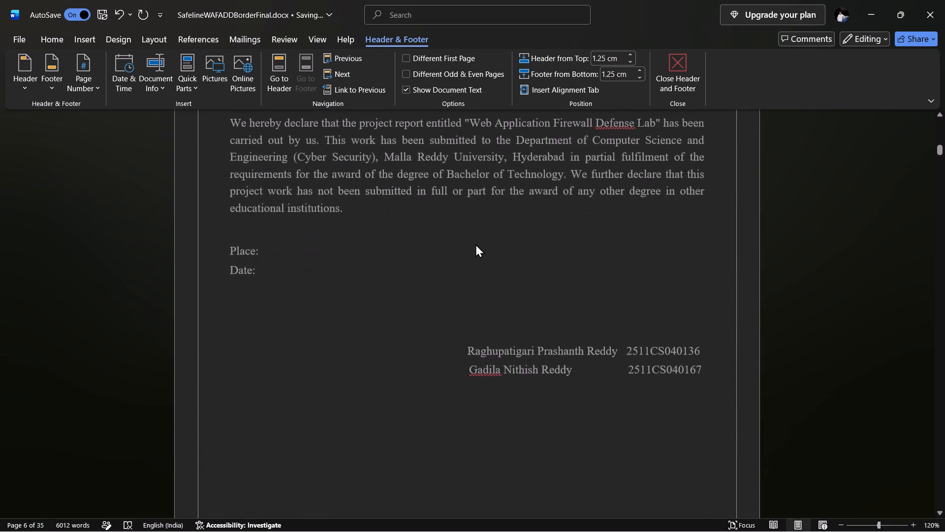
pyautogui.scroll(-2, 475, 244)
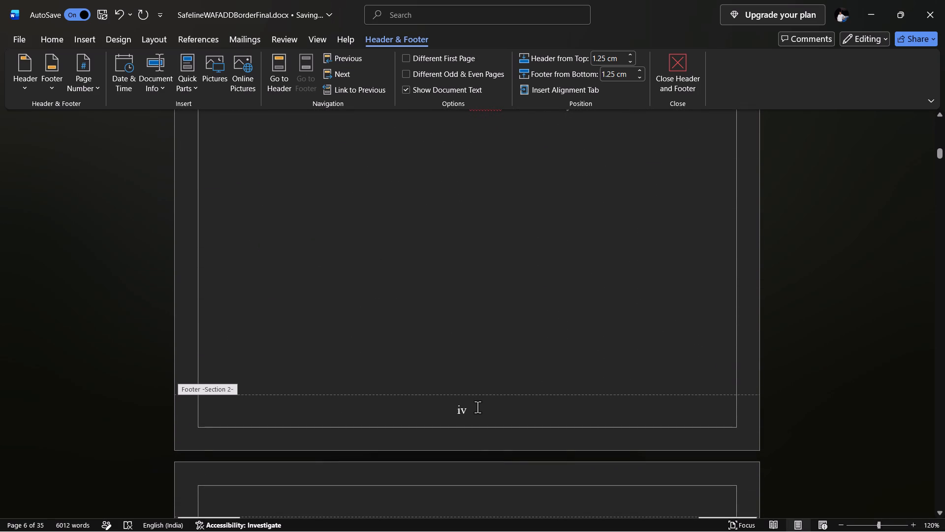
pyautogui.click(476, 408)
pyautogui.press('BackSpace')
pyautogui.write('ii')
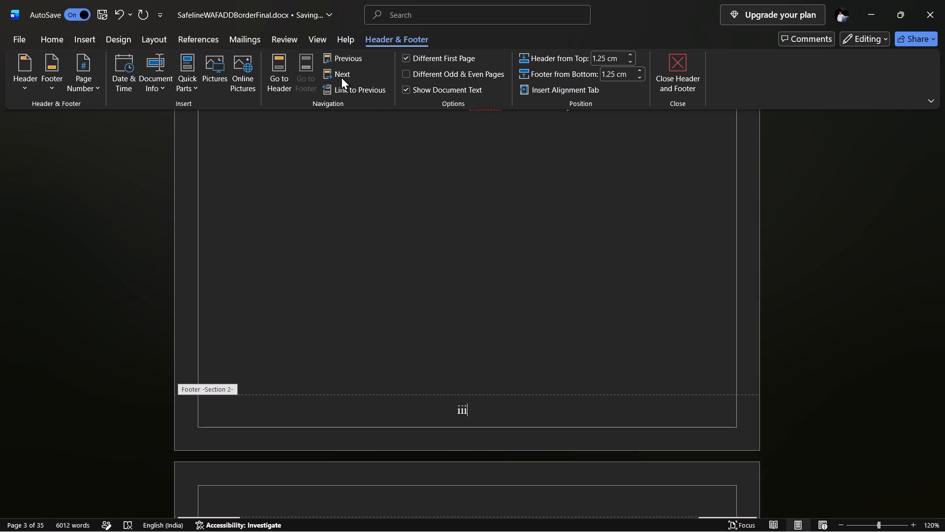
# Go to the Section 3 footer, check the front-page footers against it, and leave footer editing.
pyautogui.click(341, 76)
pyautogui.scroll(1, 495, 233)
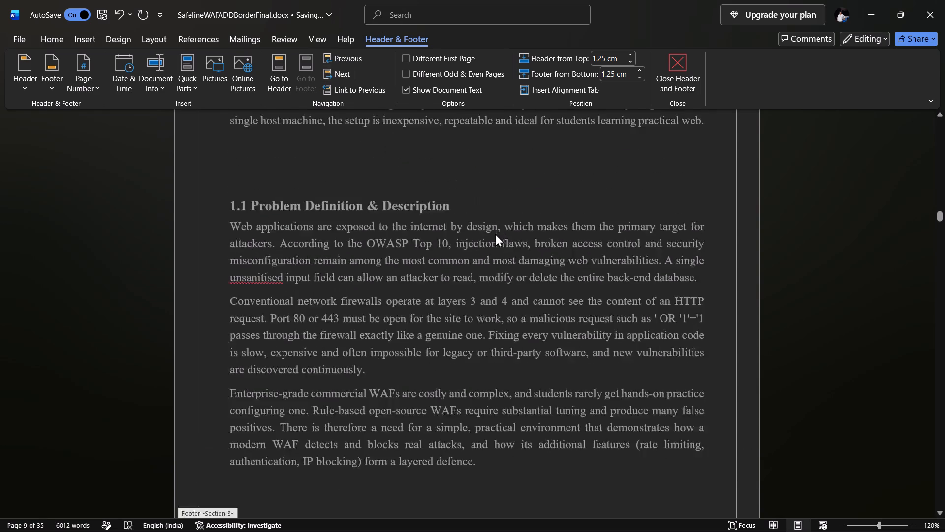
pyautogui.scroll(4, 495, 233)
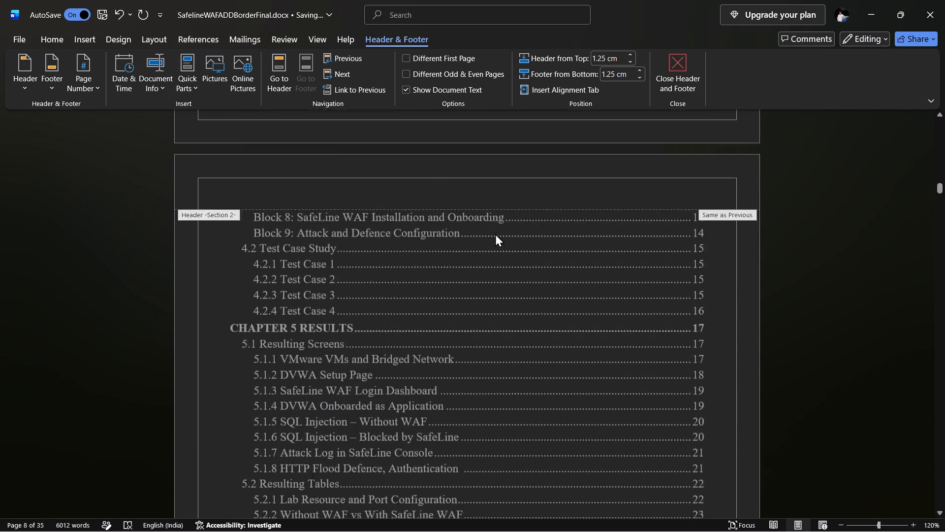
pyautogui.scroll(5, 495, 233)
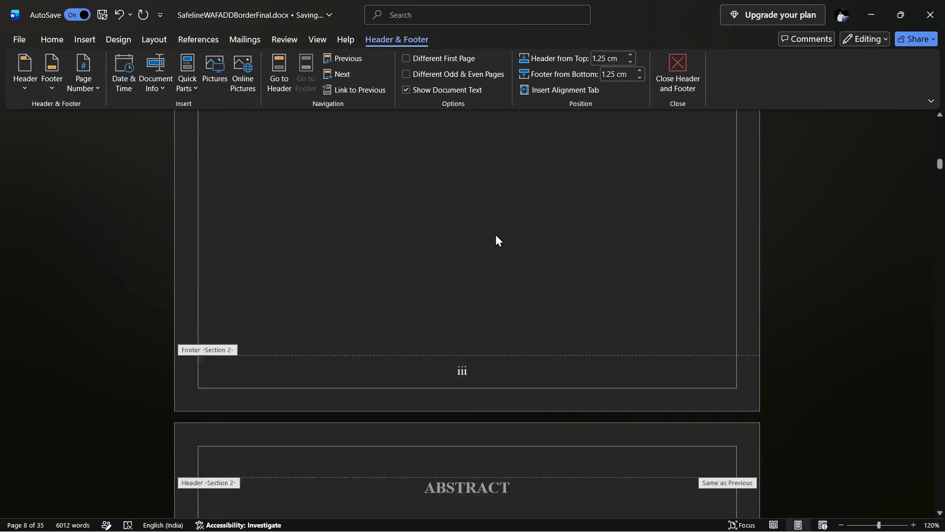
pyautogui.scroll(4, 495, 233)
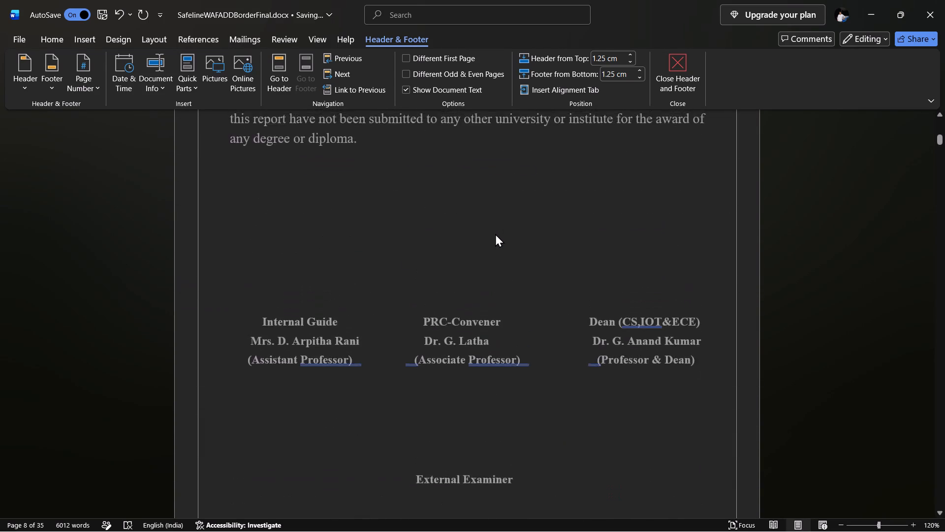
pyautogui.scroll(4, 495, 233)
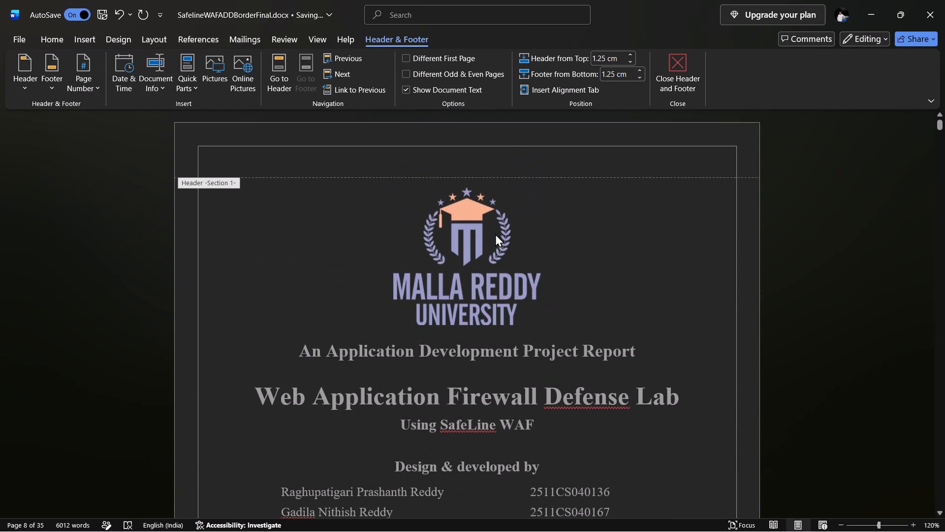
pyautogui.scroll(-1, 495, 233)
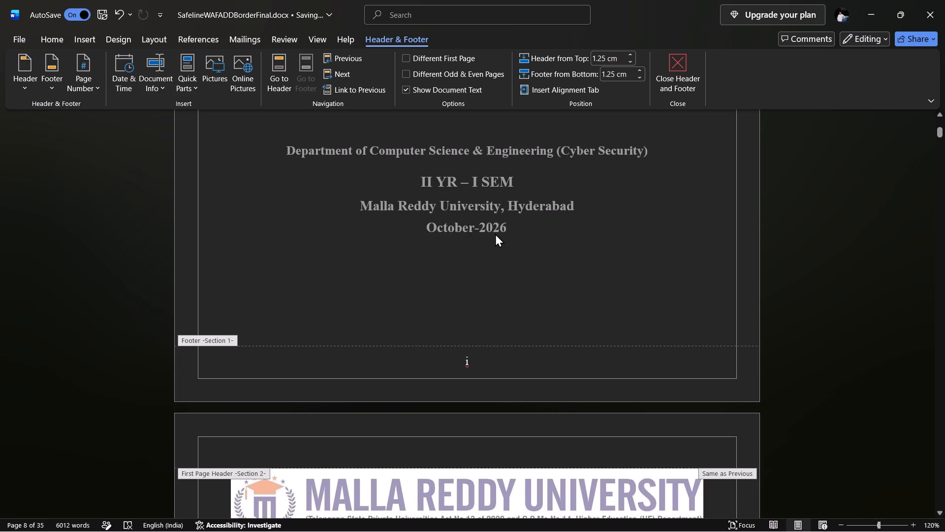
pyautogui.scroll(-1, 470, 340)
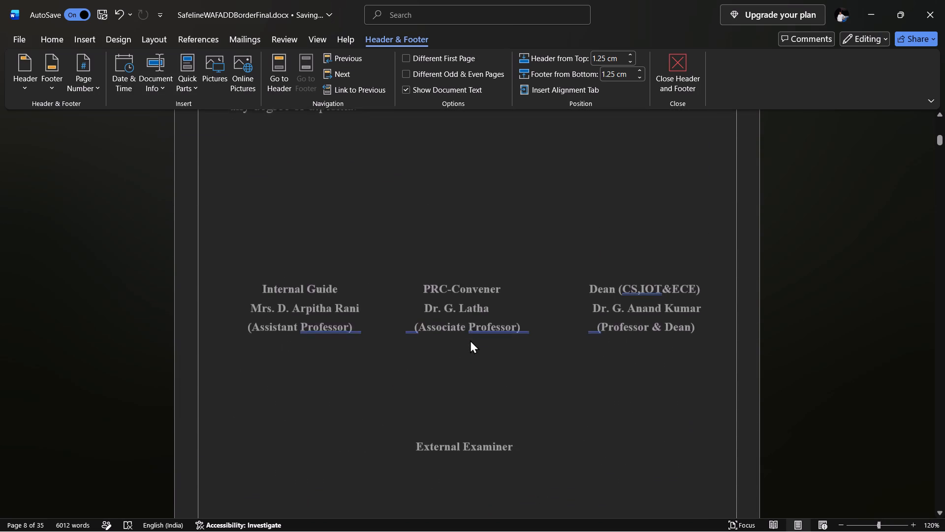
pyautogui.scroll(-2, 470, 340)
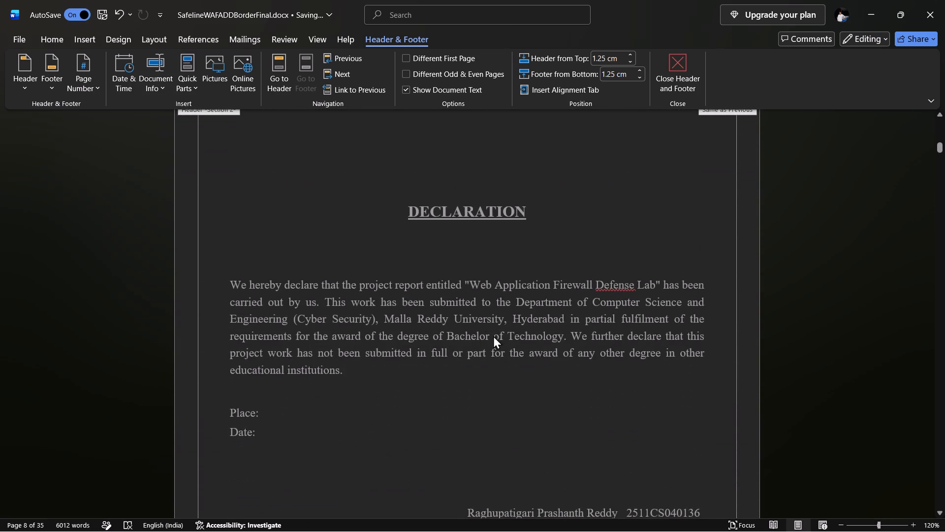
pyautogui.click(505, 384)
pyautogui.scroll(2, 514, 337)
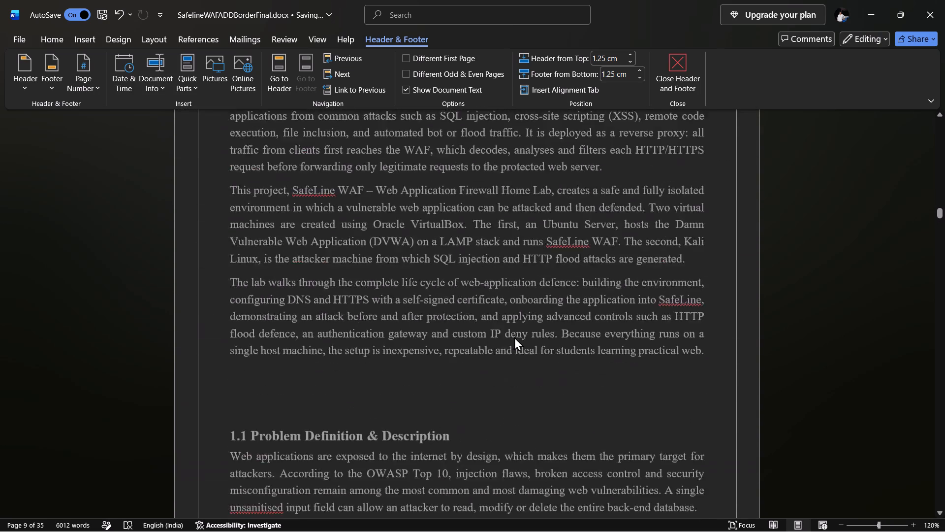
pyautogui.scroll(2, 514, 337)
pyautogui.doubleClick(514, 337)
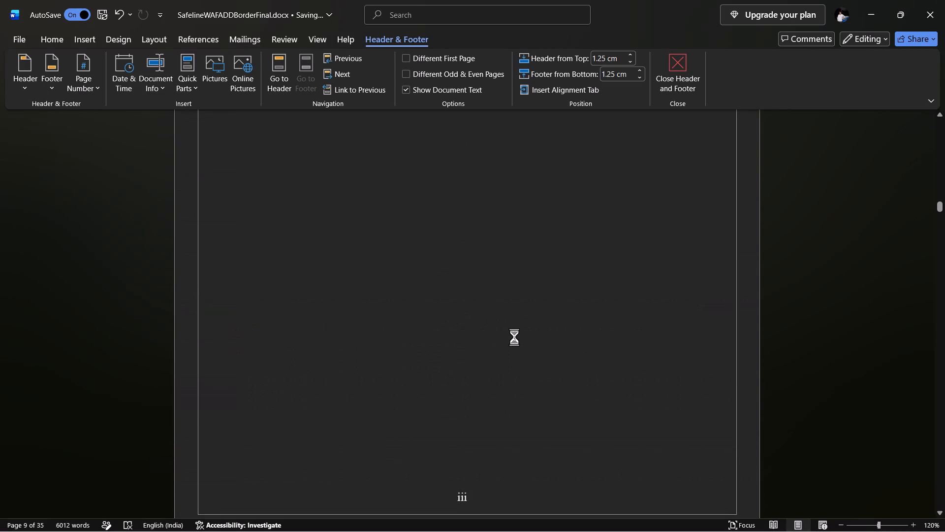
# Check the footer numbers from the List of Diagrams page back to the cover page.
pyautogui.scroll(2, 514, 337)
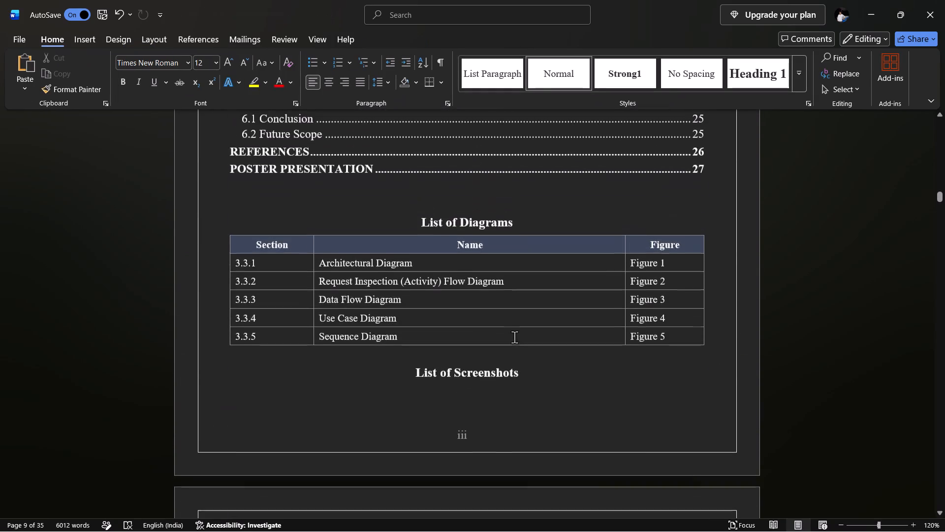
pyautogui.scroll(5, 514, 337)
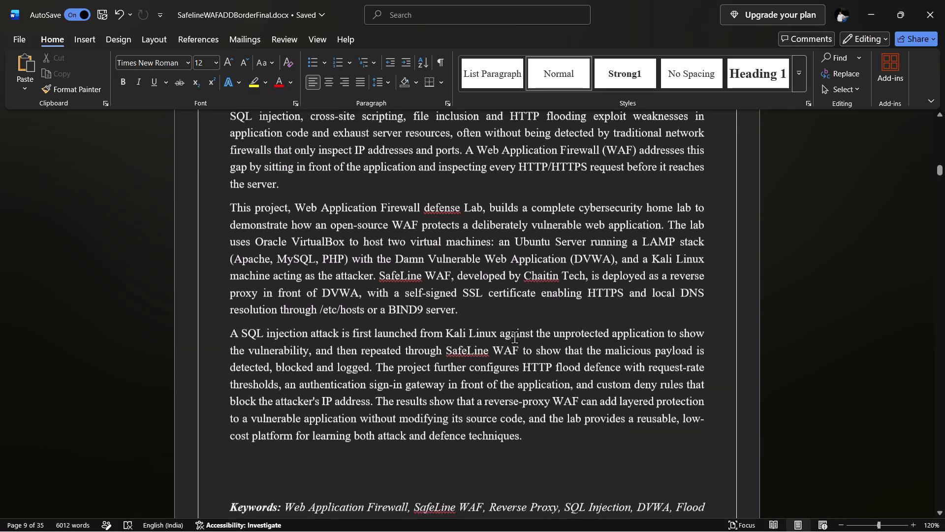
pyautogui.scroll(2, 514, 337)
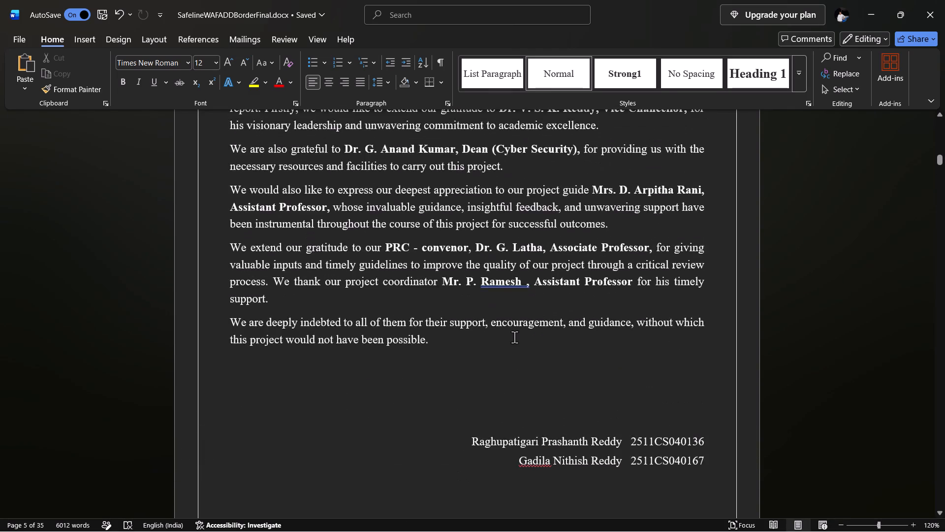
pyautogui.scroll(5, 514, 337)
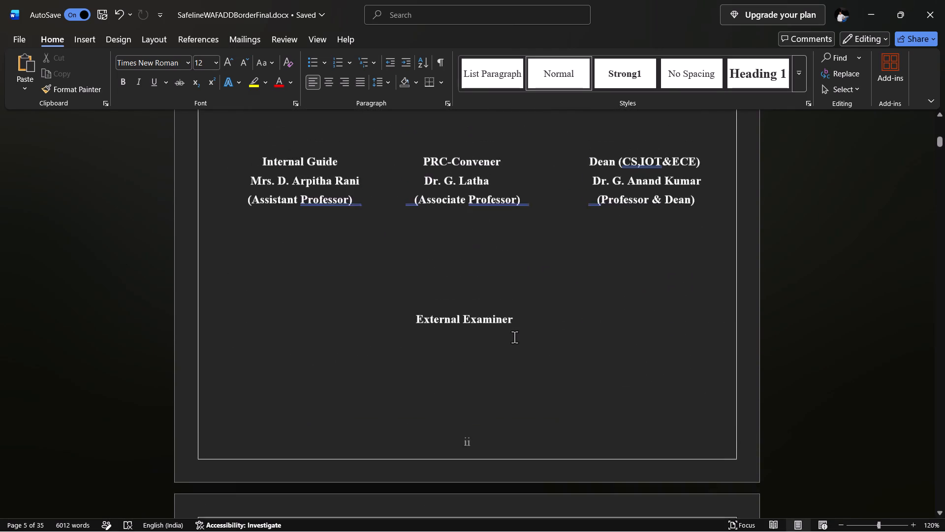
pyautogui.scroll(3, 514, 337)
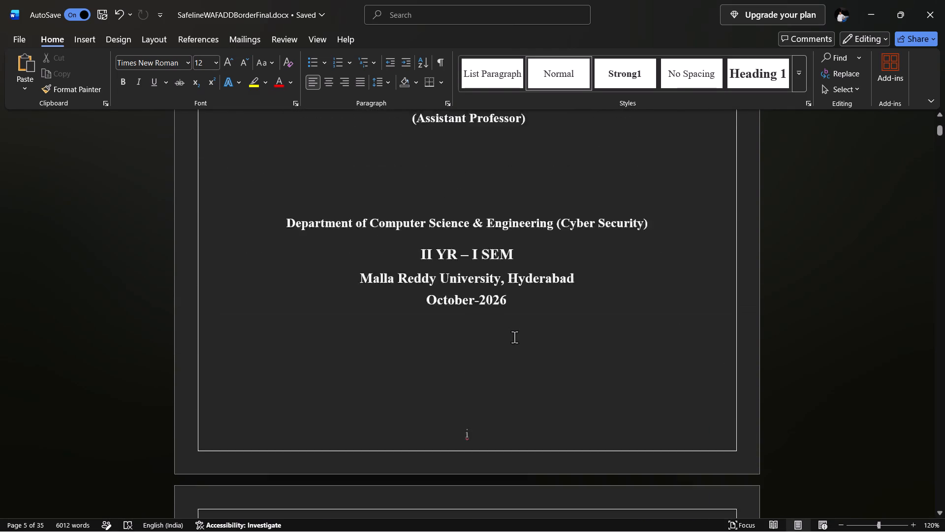
pyautogui.scroll(2, 514, 337)
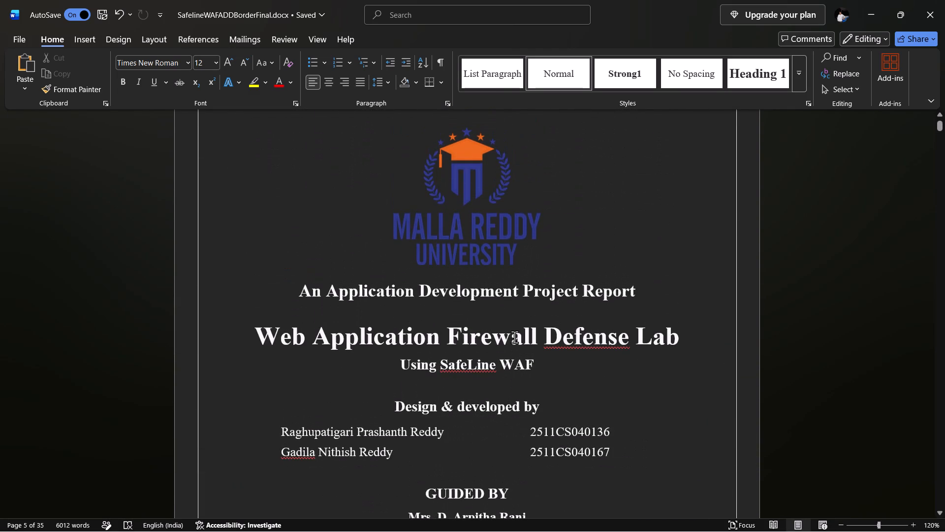
# Compare the footer numbers from the cover page forward through the certificate, declaration and acknowledgements pages.
pyautogui.scroll(-2, 514, 337)
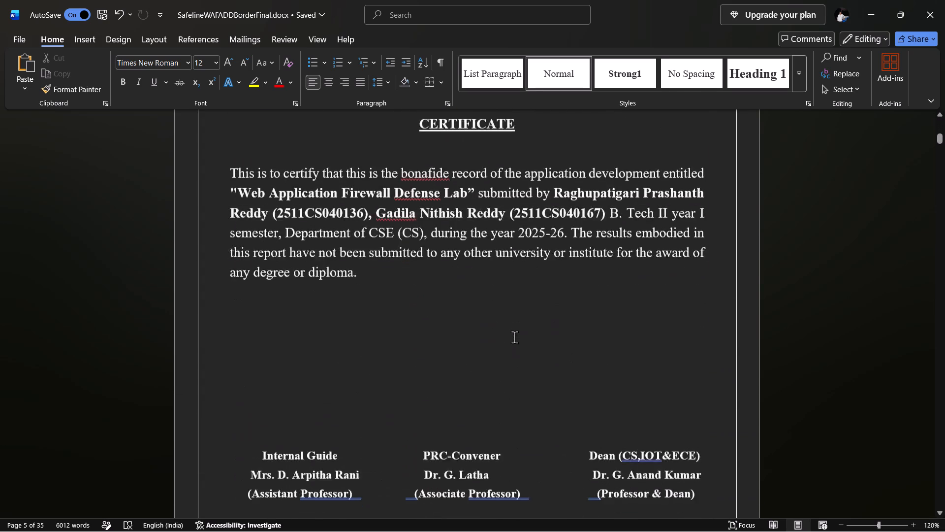
pyautogui.scroll(-3, 514, 337)
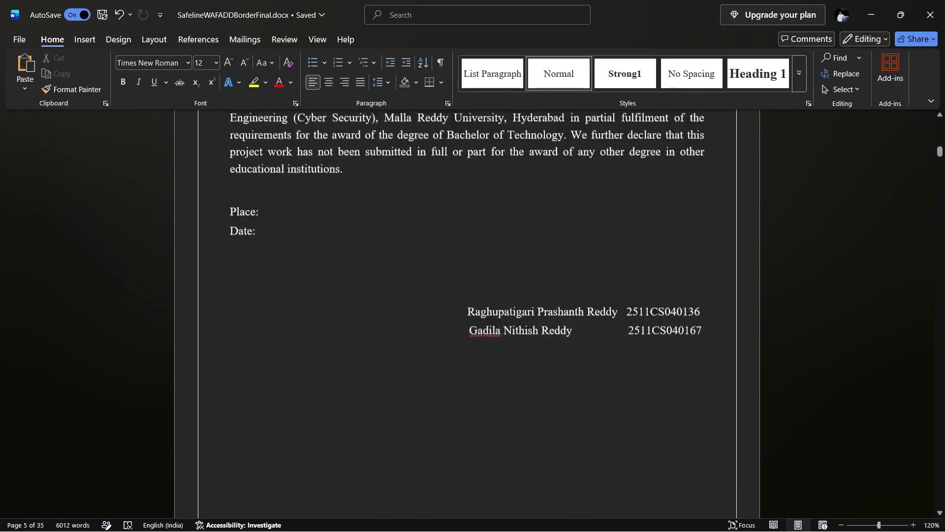
pyautogui.scroll(-2, 514, 337)
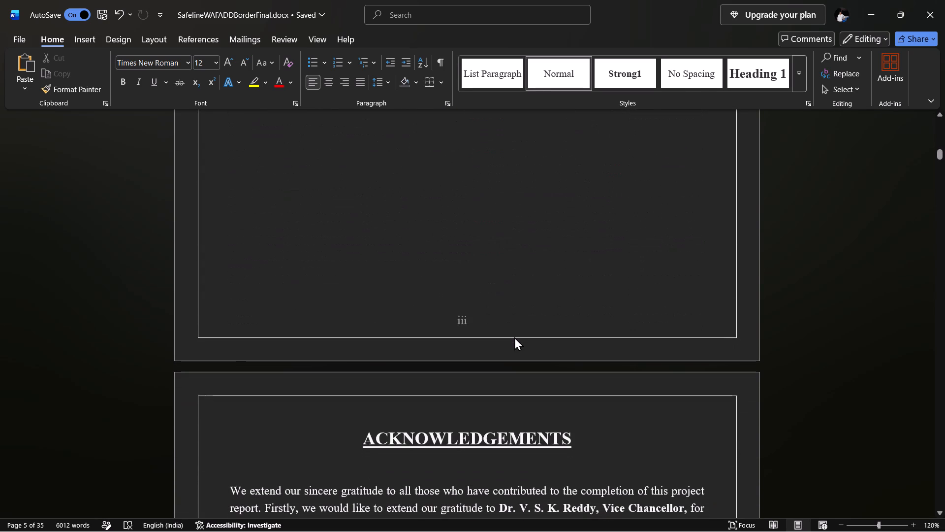
pyautogui.scroll(-2, 514, 337)
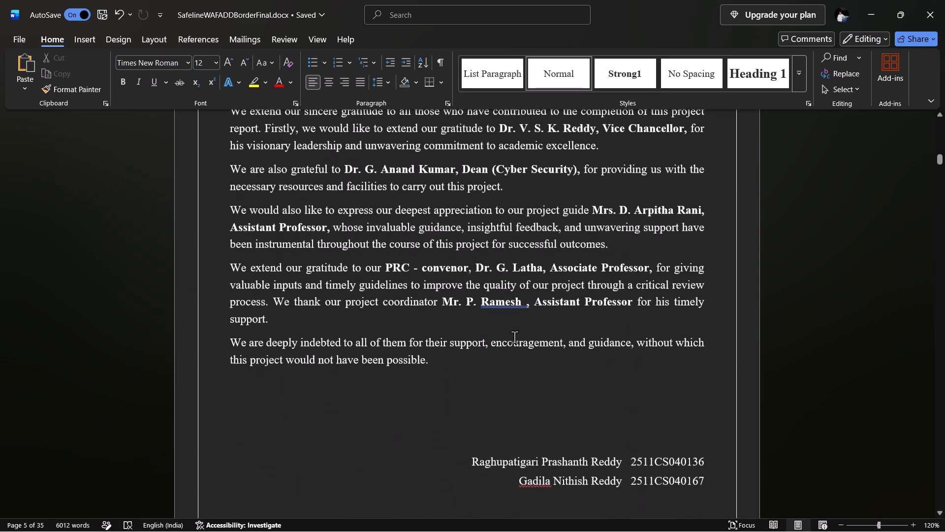
pyautogui.scroll(-2, 514, 337)
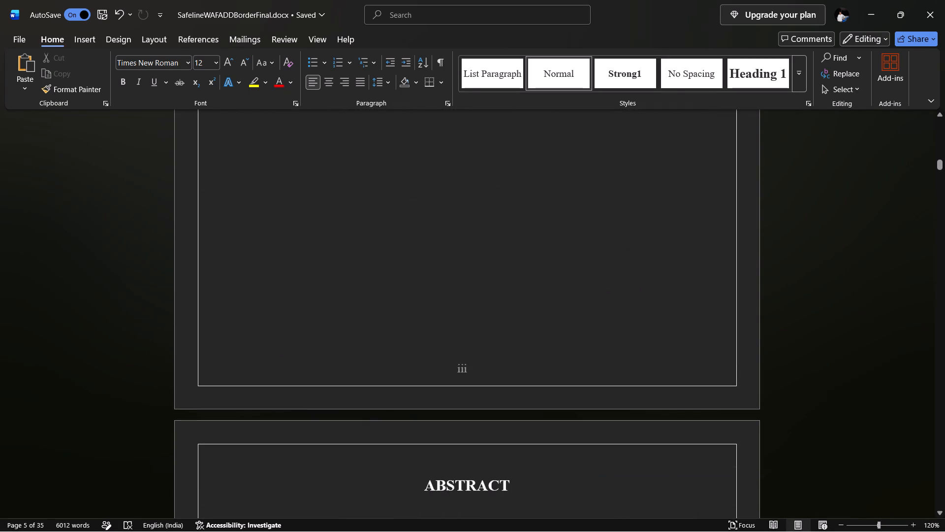
pyautogui.scroll(3, 514, 337)
pyautogui.scroll(-1, 514, 337)
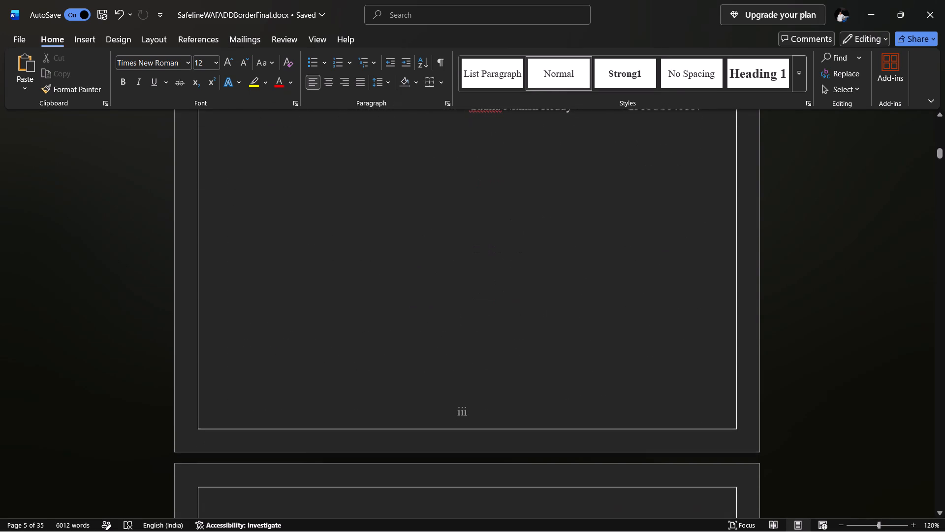
pyautogui.scroll(-2, 514, 337)
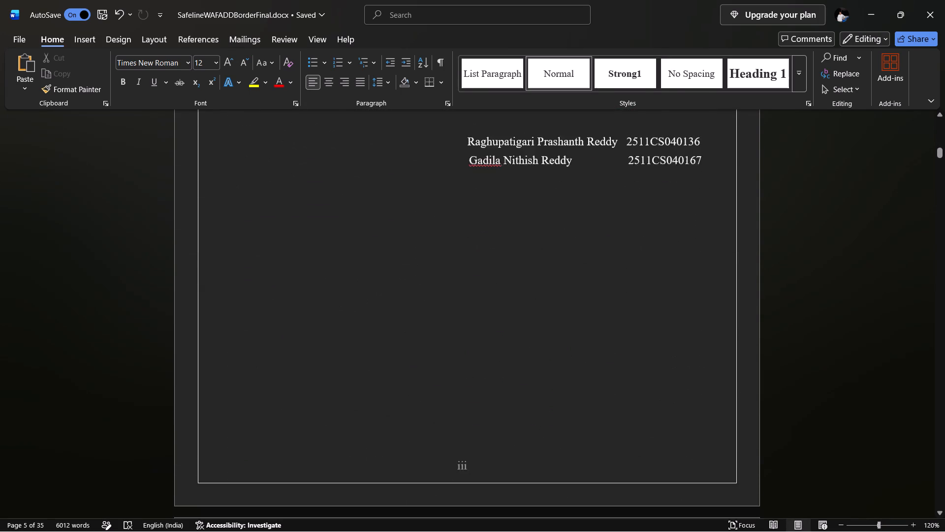
pyautogui.scroll(-3, 514, 337)
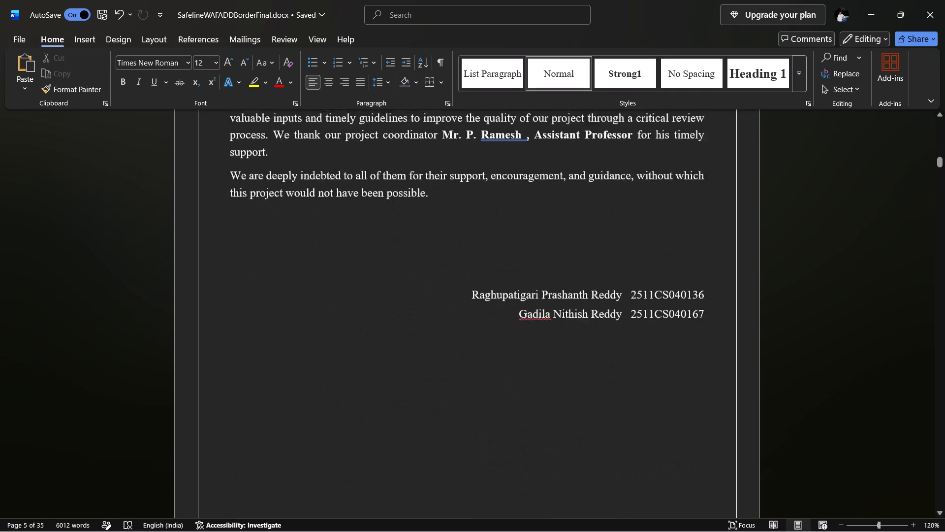
pyautogui.scroll(-2, 514, 337)
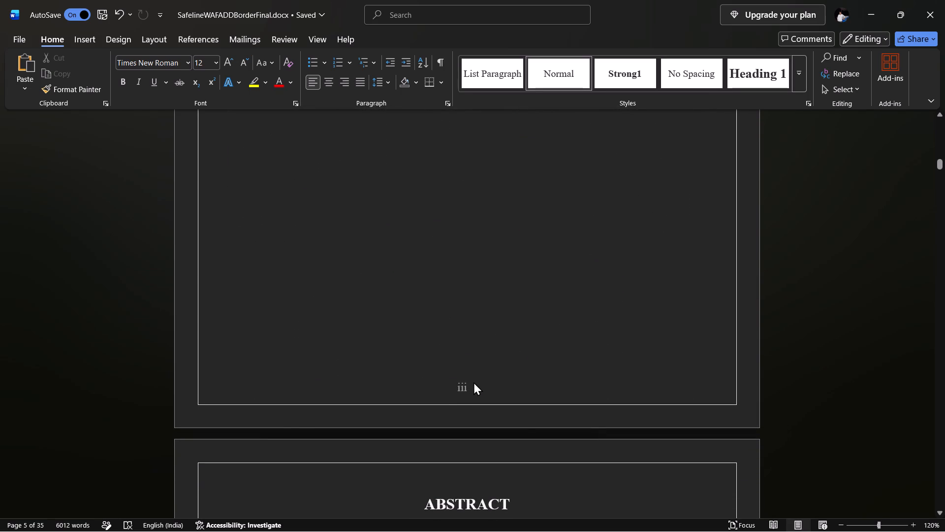
# Reopen the Section 2 footer on the acknowledgements page and change its number to "iv".
pyautogui.doubleClick(467, 385)
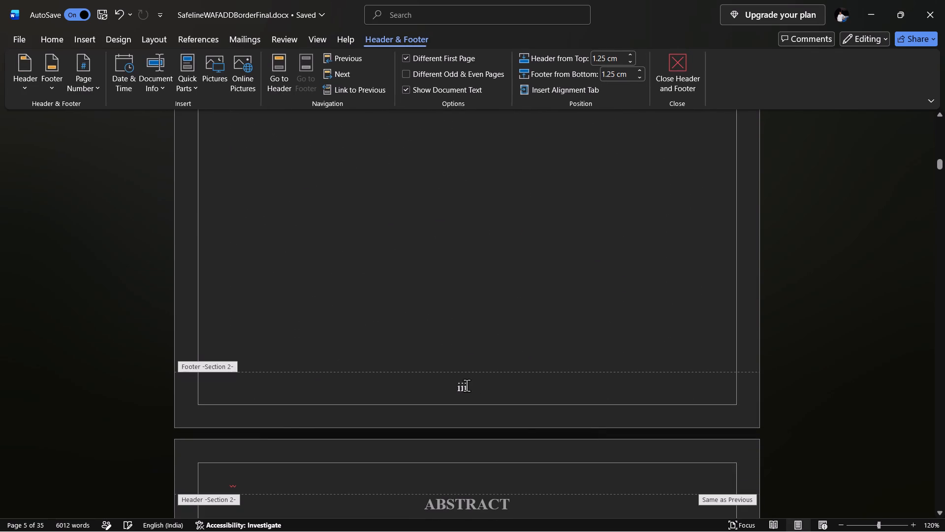
pyautogui.click(471, 389)
pyautogui.press('BackSpace')
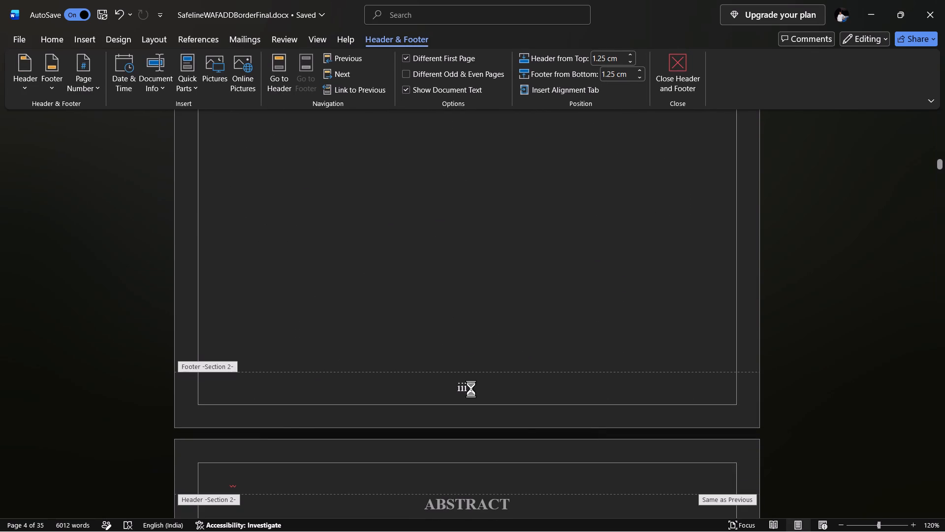
pyautogui.press('BackSpace')
pyautogui.press('v')
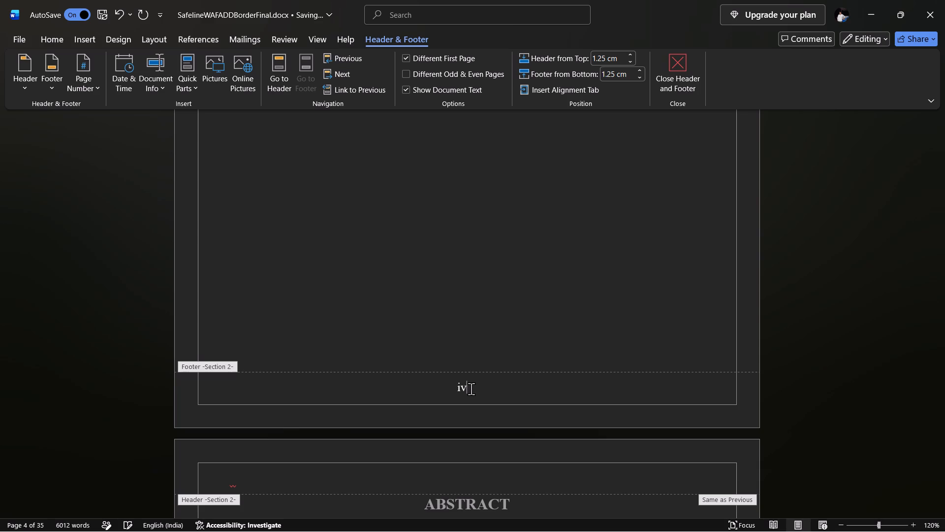
# Go to the Section 3 footer and check the front-page footer numbers back to the cover page and forward to the declaration page.
pyautogui.click(341, 73)
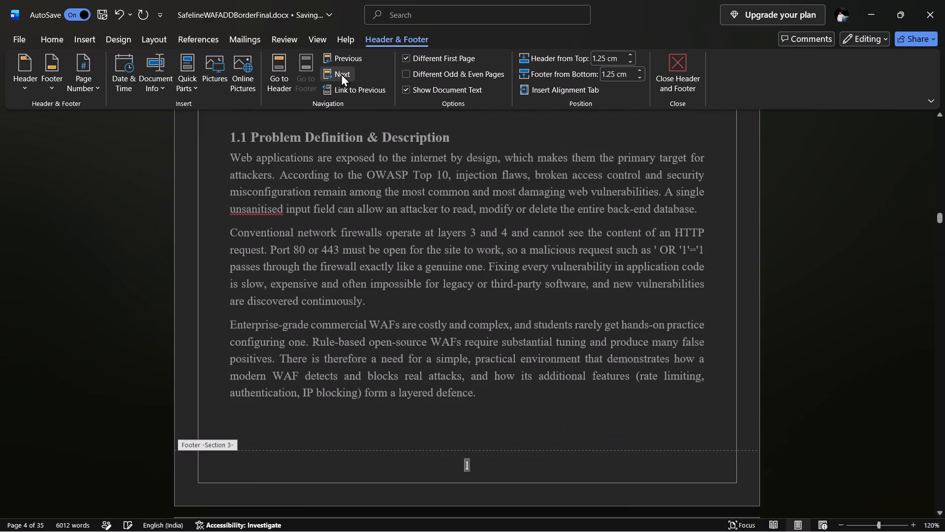
pyautogui.scroll(2, 579, 312)
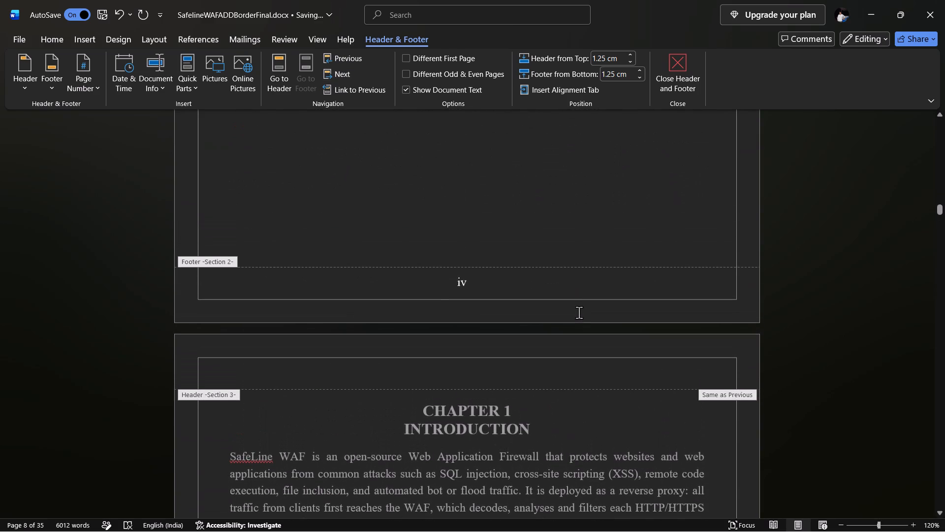
pyautogui.scroll(3, 559, 291)
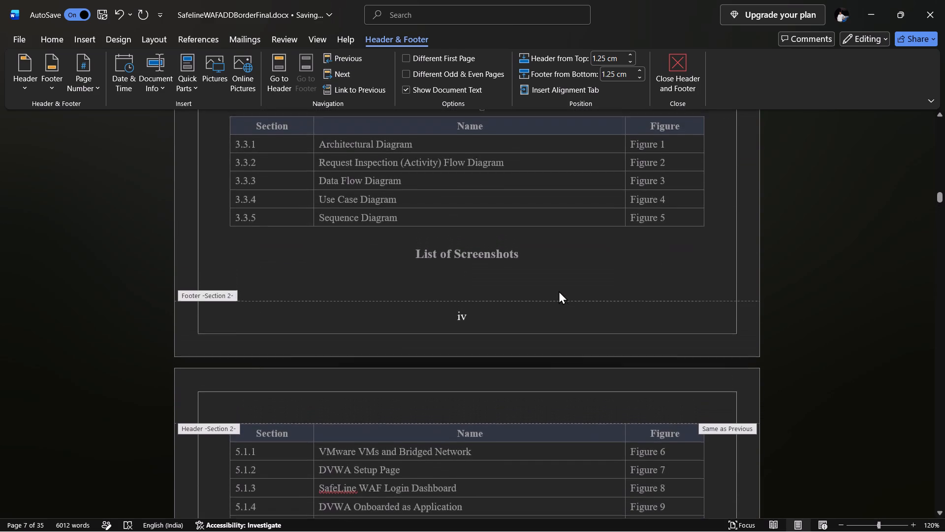
pyautogui.scroll(10, 559, 291)
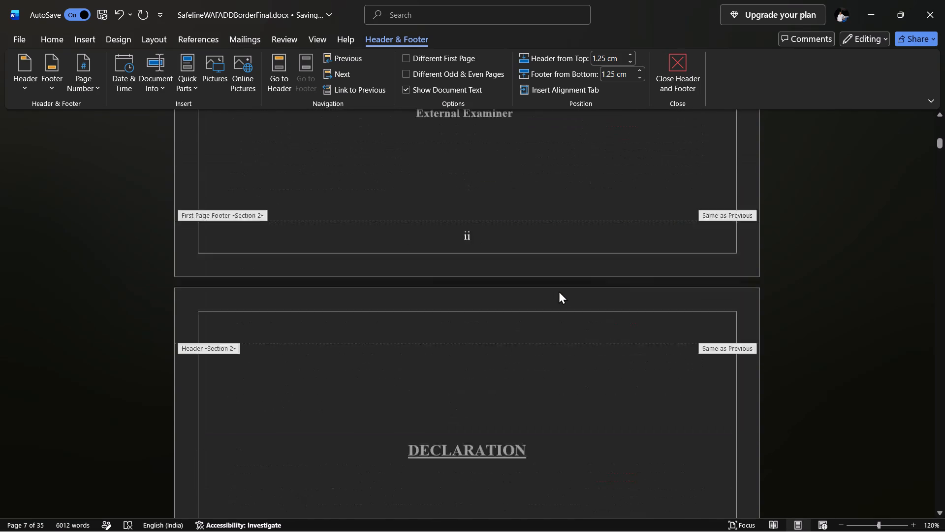
pyautogui.scroll(2, 559, 291)
pyautogui.scroll(-1, 559, 291)
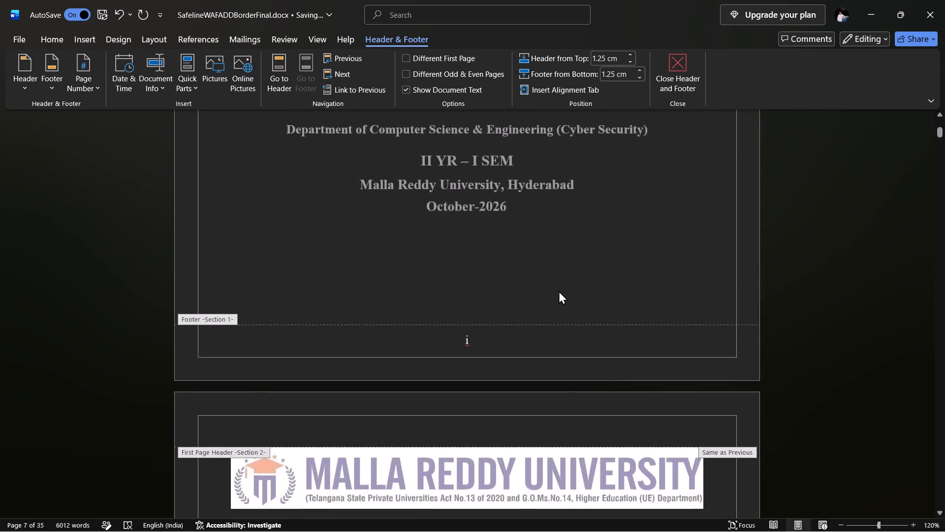
pyautogui.scroll(-3, 559, 291)
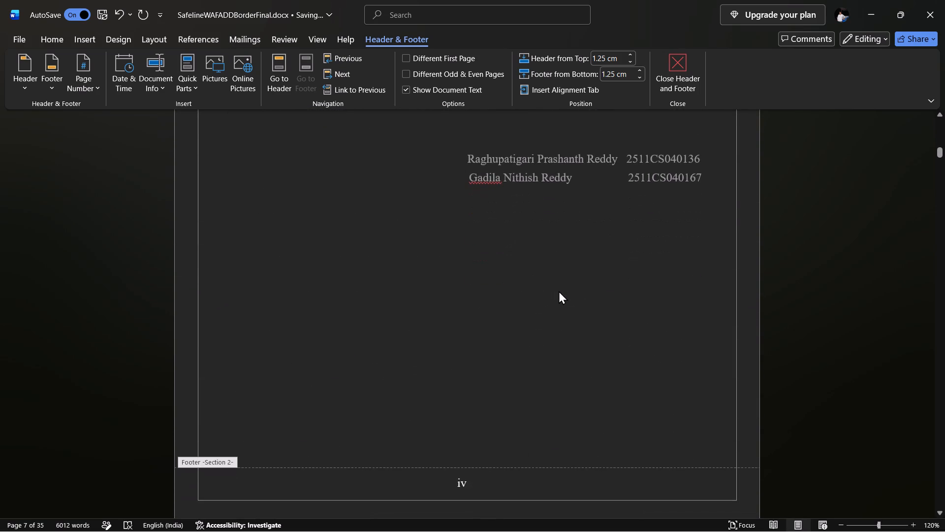
pyautogui.scroll(-1, 559, 291)
# Turn off Show Document Text from the Section 2 footer on the declaration page.
pyautogui.click(474, 273)
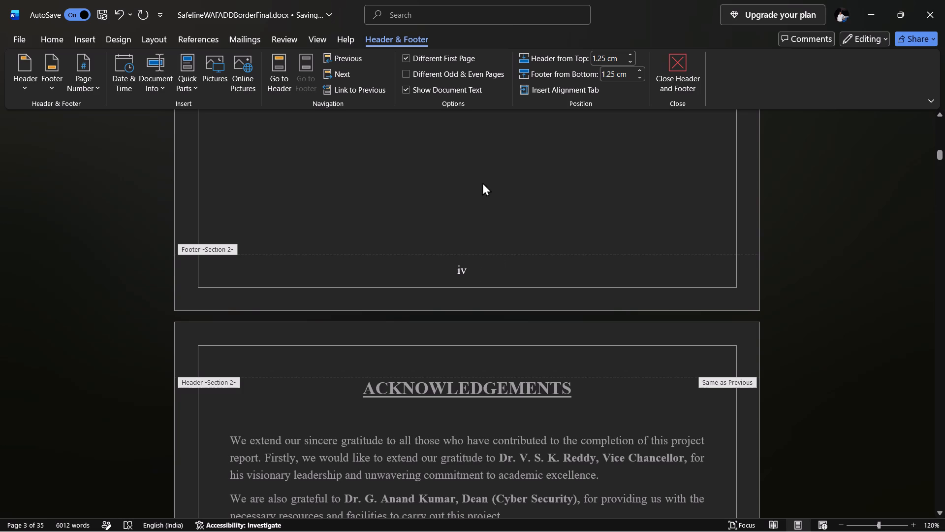
pyautogui.click(411, 90)
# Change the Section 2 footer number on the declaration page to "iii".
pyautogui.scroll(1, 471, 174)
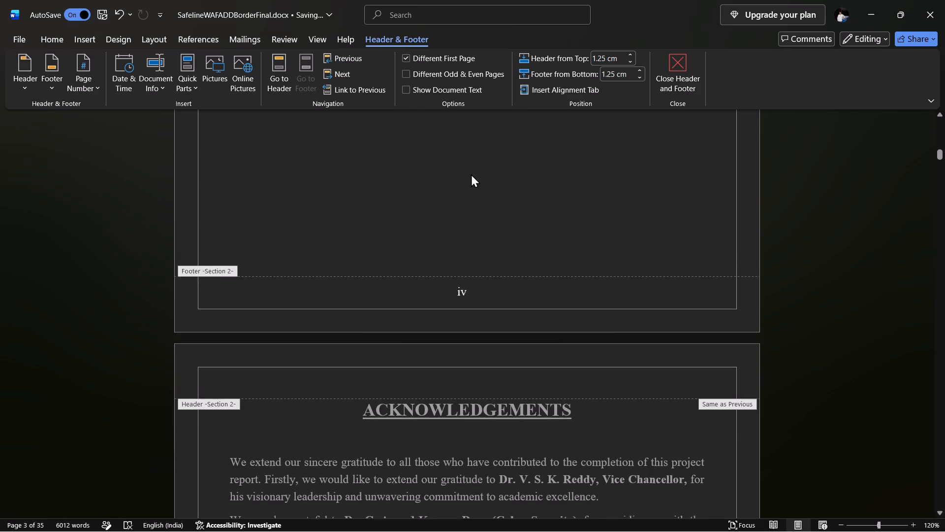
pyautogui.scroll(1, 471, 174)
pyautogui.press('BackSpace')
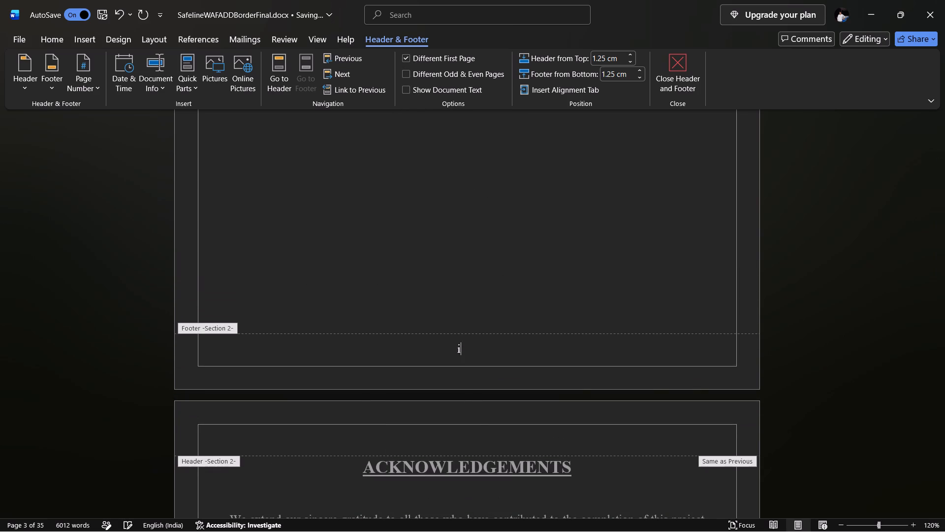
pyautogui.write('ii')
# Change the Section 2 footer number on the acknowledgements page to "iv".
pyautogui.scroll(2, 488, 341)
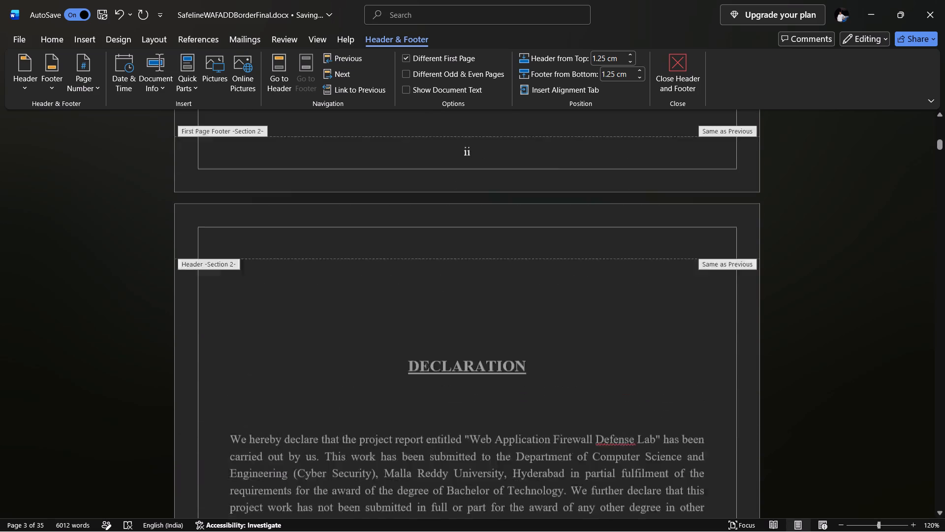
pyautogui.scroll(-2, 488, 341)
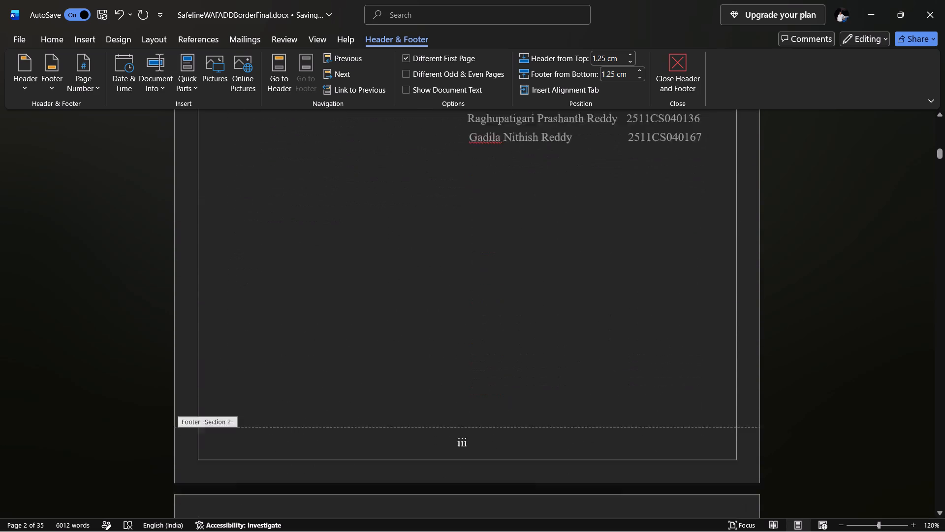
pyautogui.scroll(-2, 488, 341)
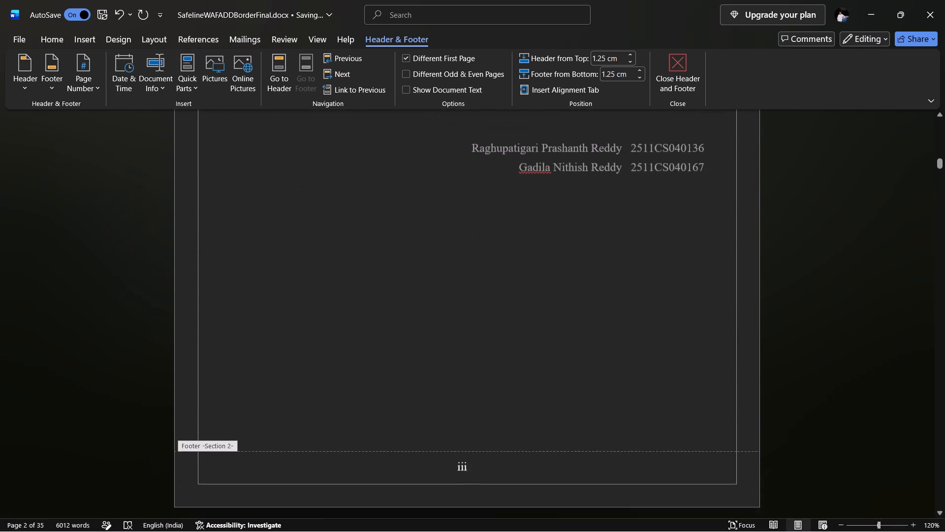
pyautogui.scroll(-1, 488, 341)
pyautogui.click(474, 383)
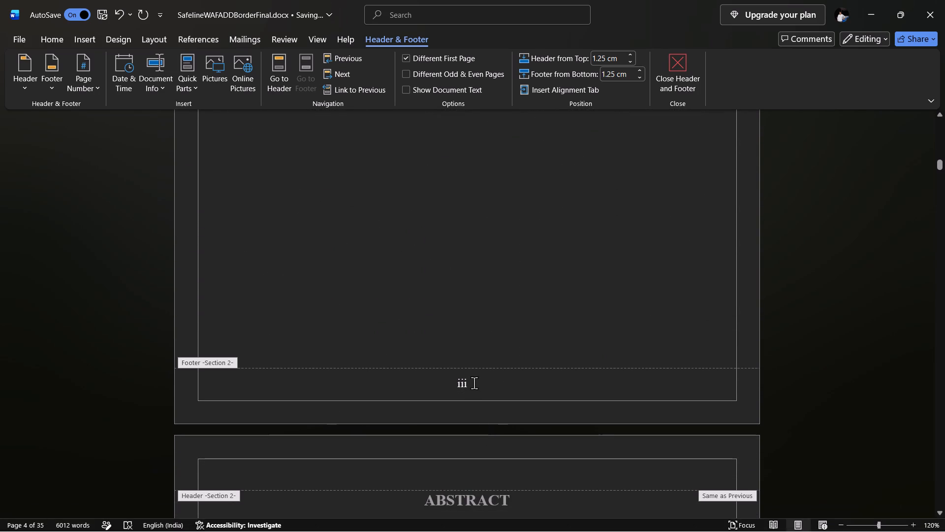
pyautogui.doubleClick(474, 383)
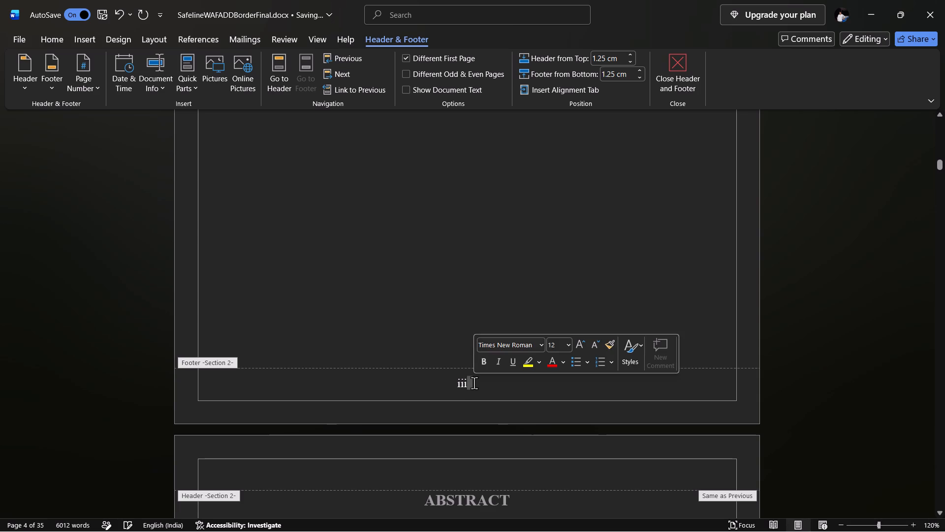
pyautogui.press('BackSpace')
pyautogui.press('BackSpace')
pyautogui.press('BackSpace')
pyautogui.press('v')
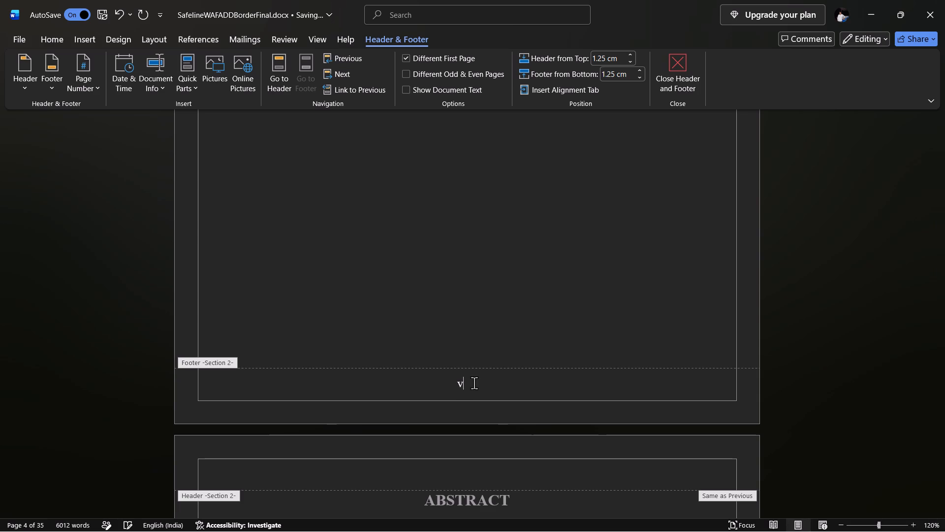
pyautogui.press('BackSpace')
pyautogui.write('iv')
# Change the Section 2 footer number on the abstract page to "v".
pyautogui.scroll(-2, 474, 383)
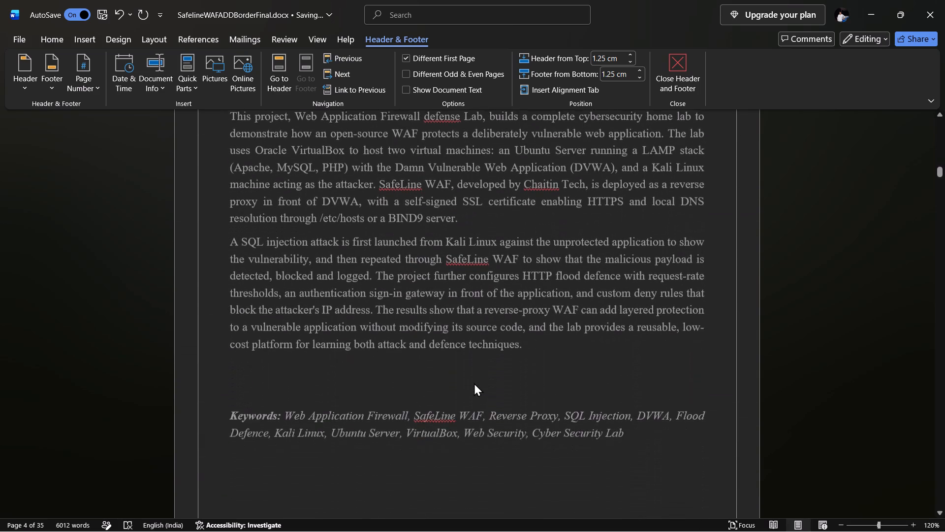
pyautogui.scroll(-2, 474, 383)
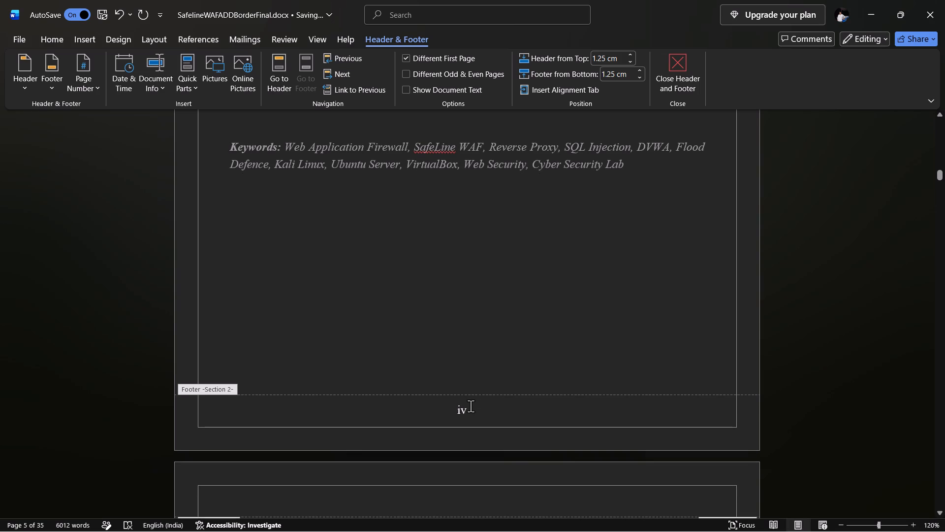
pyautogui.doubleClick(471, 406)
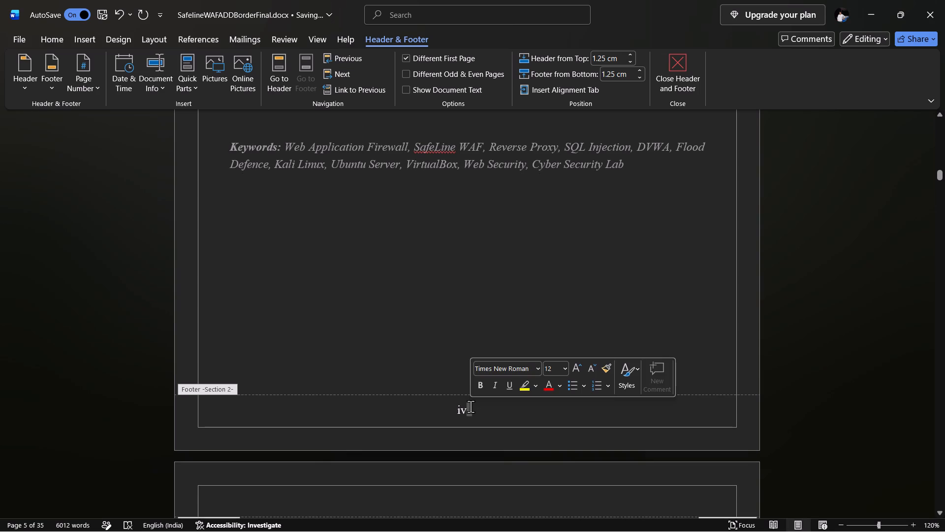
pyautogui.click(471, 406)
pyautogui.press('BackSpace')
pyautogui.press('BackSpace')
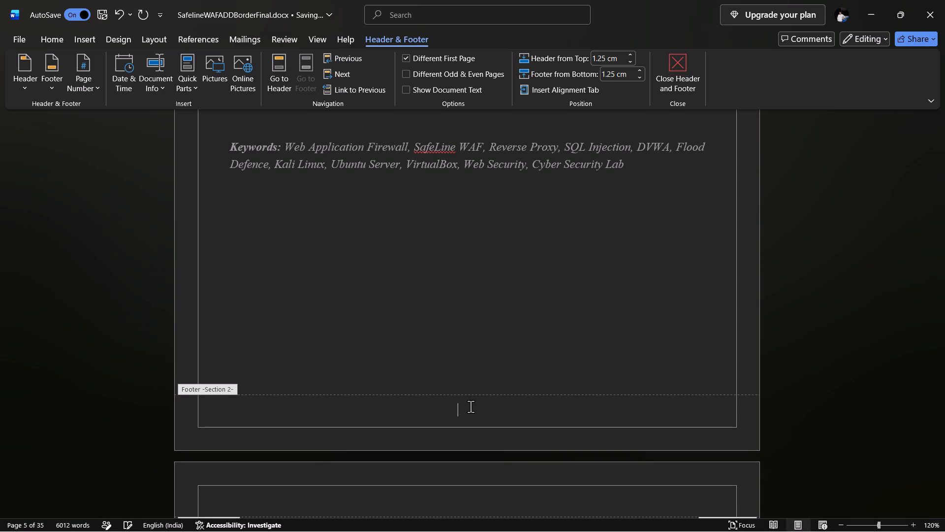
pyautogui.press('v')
# Go to the Section 3 footer and compare the footer numbers on the cover, certificate, declaration and acknowledgements pages.
pyautogui.click(346, 72)
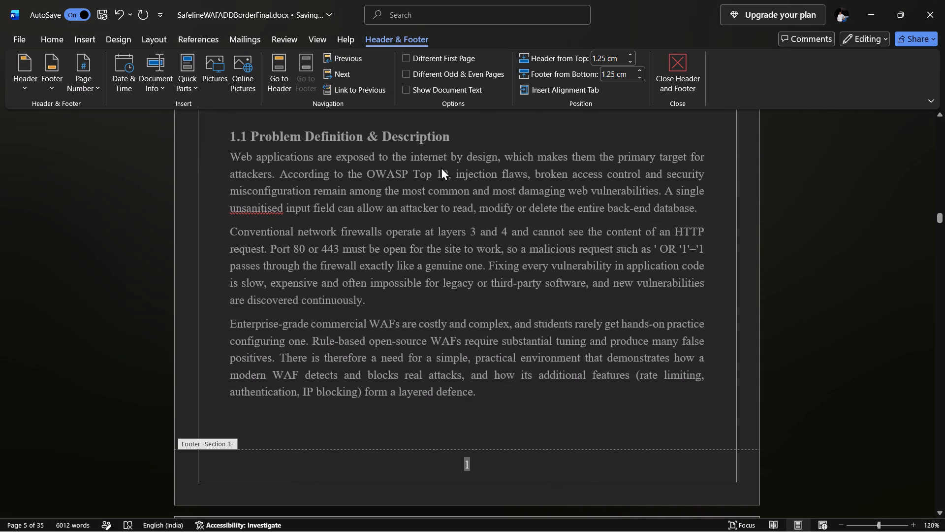
pyautogui.scroll(16, 498, 219)
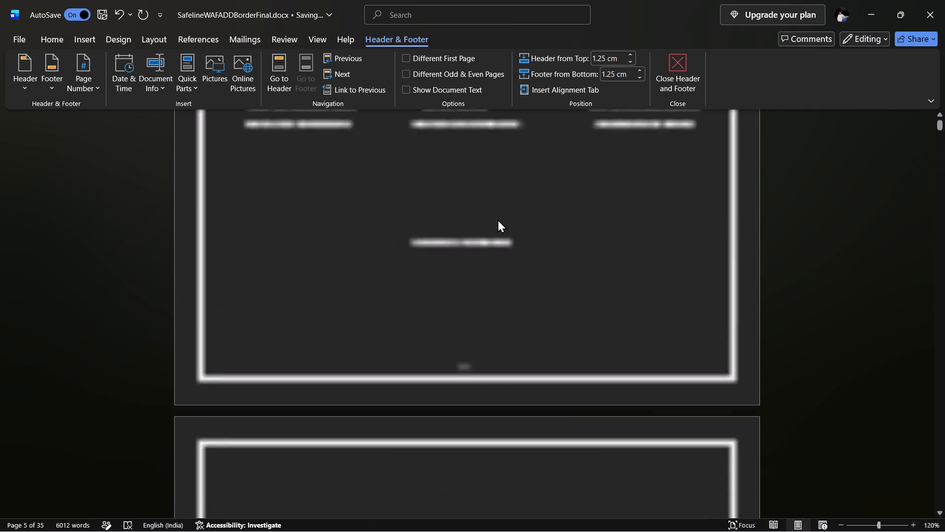
pyautogui.scroll(1, 498, 219)
pyautogui.scroll(-3, 498, 219)
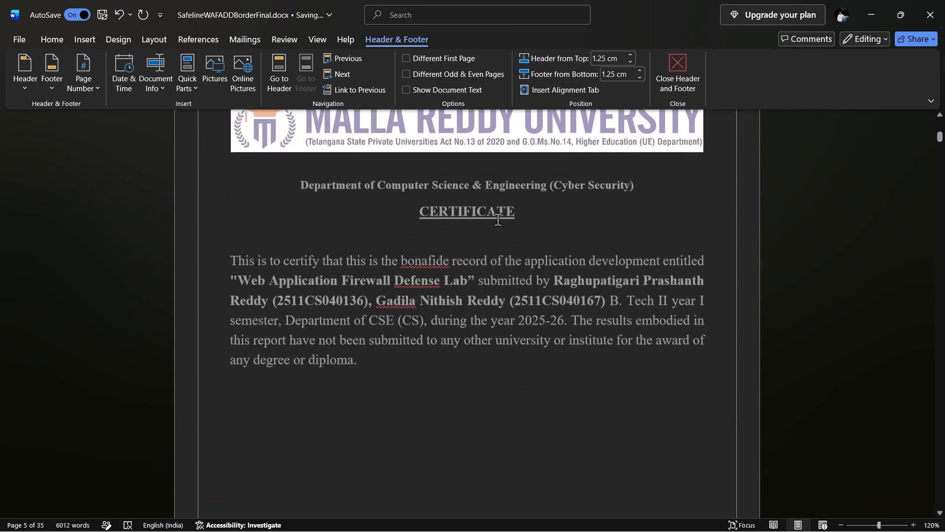
pyautogui.scroll(-1, 498, 219)
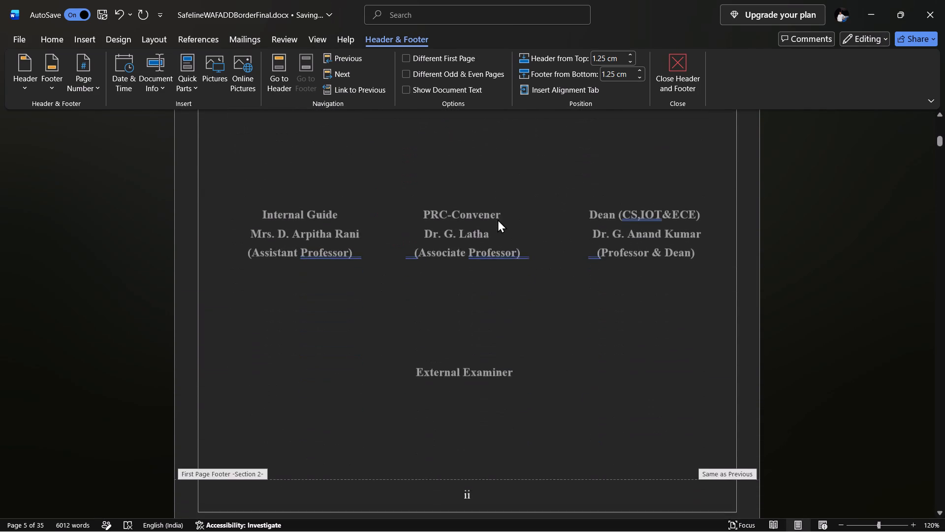
pyautogui.scroll(-1, 498, 219)
# Recheck the footer numbers from the acknowledgements page back to the cover page, and enter the certificate page's first-page footer.
pyautogui.scroll(1, 498, 219)
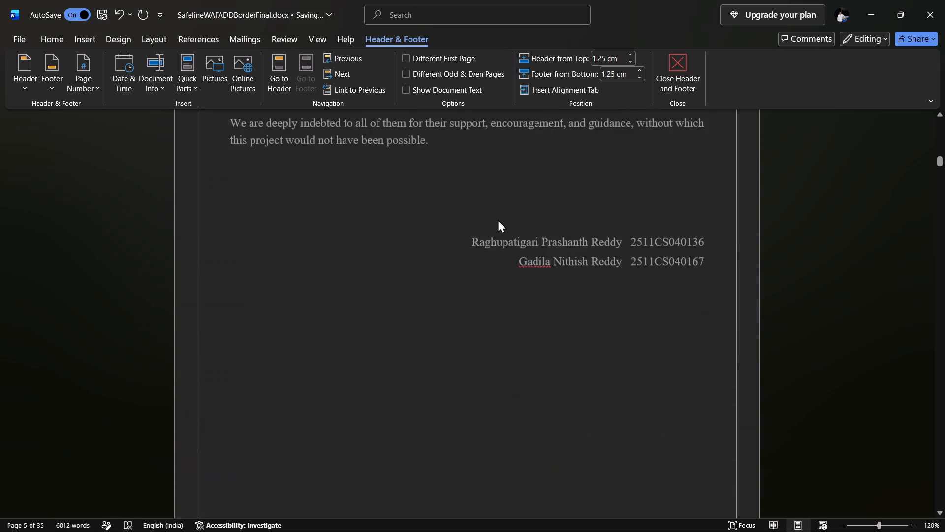
pyautogui.scroll(2, 498, 219)
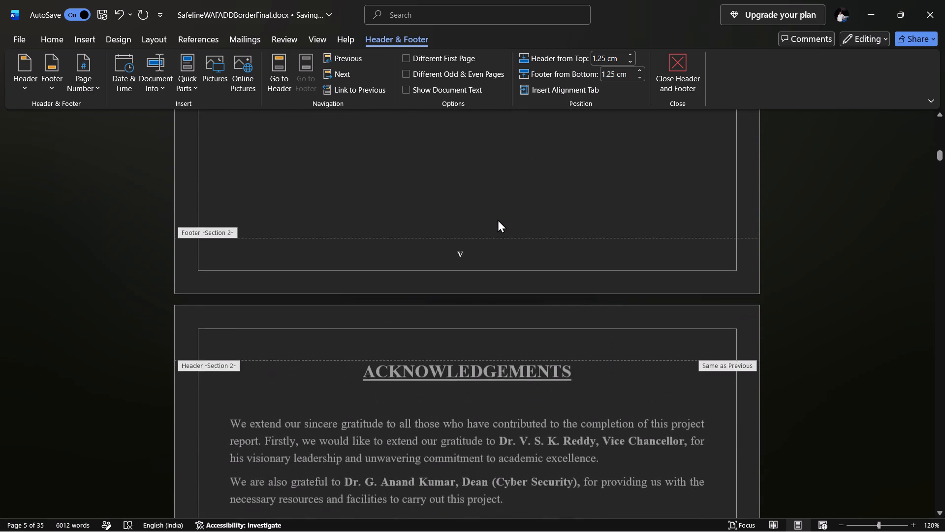
pyautogui.scroll(3, 498, 219)
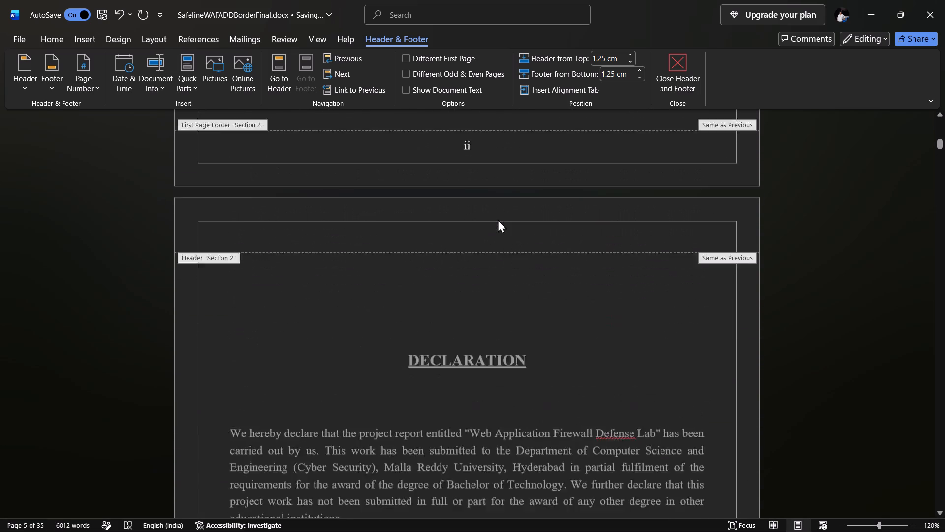
pyautogui.scroll(3, 498, 219)
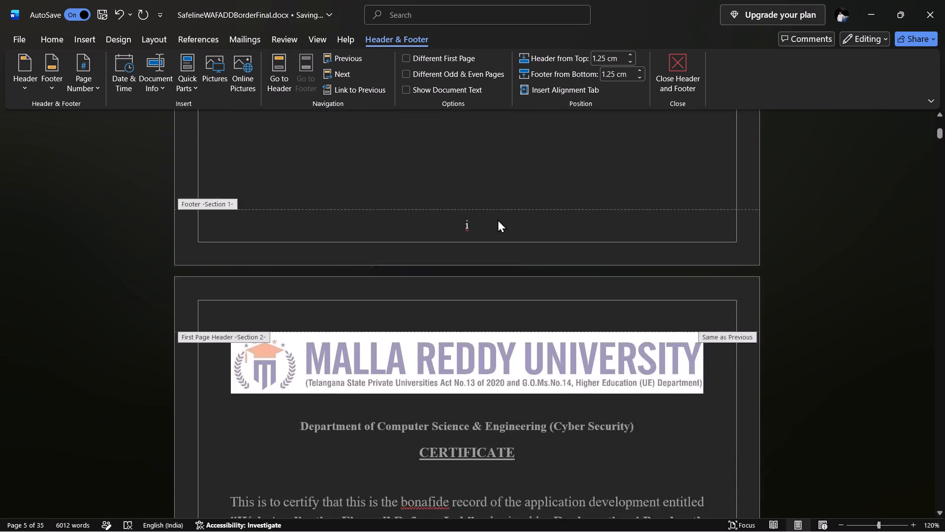
pyautogui.scroll(-1, 492, 376)
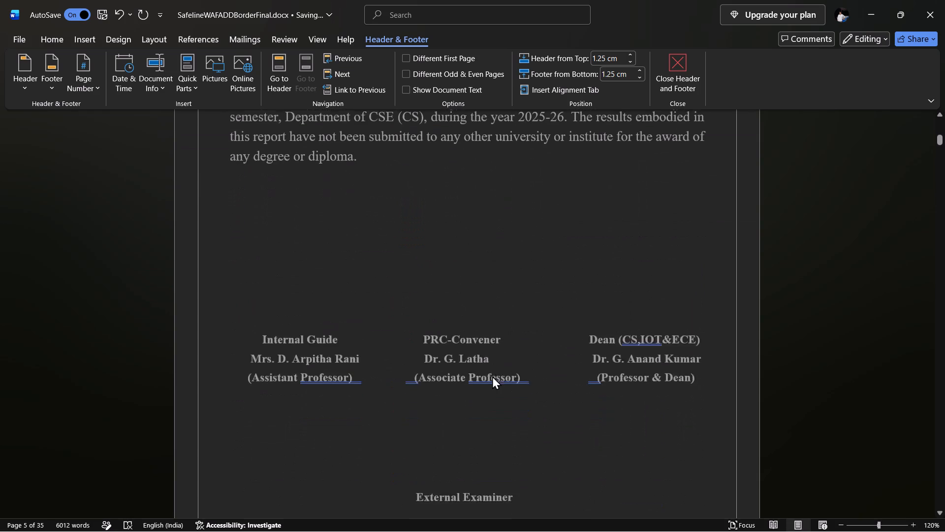
pyautogui.scroll(-1, 492, 376)
pyautogui.click(484, 358)
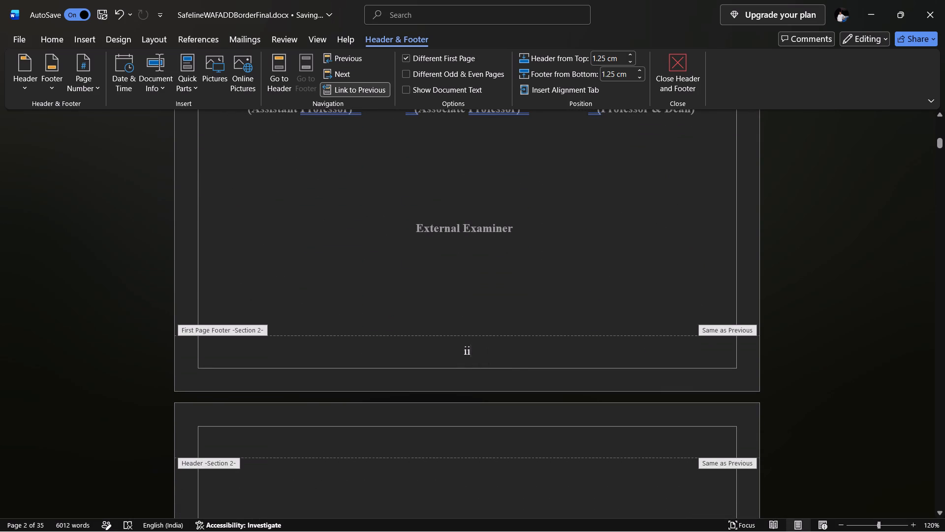
# Replace the Section 2 footer number on the declaration page with "ii".
pyautogui.scroll(-2, 518, 353)
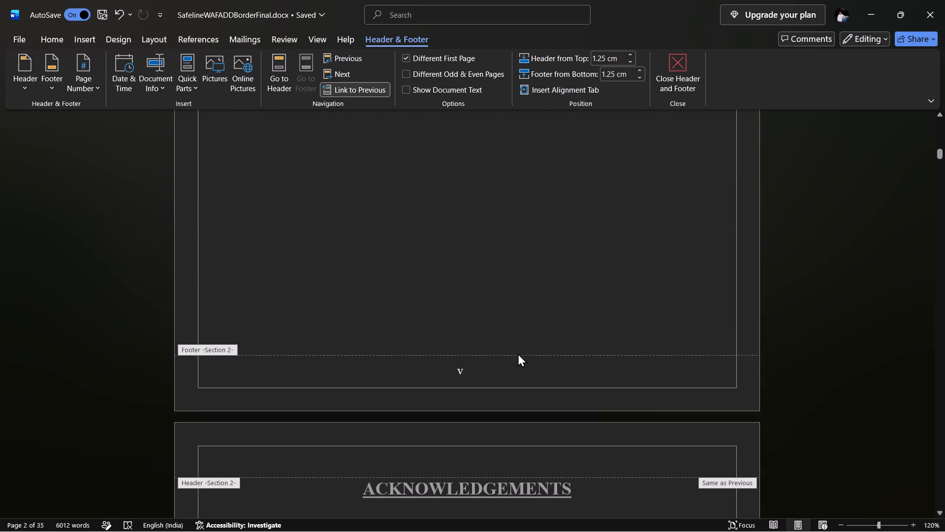
pyautogui.click(472, 368)
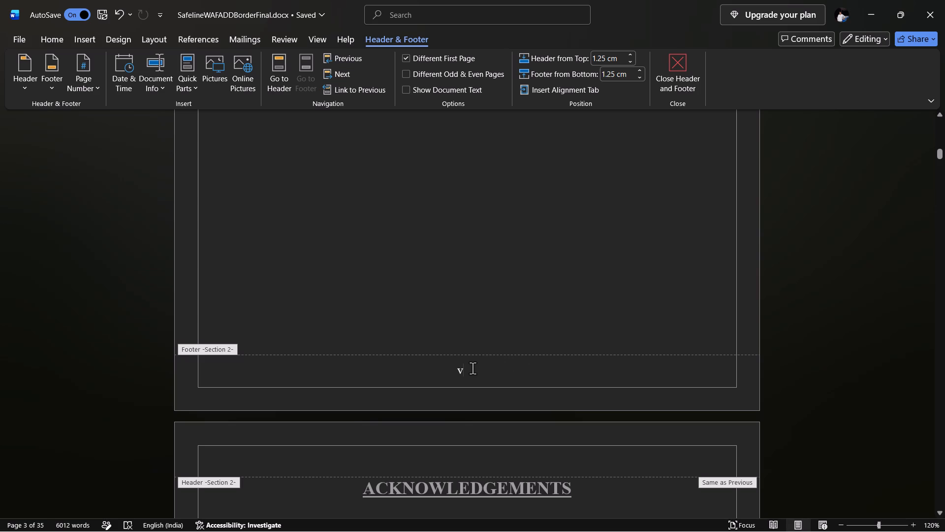
pyautogui.press('BackSpace')
pyautogui.write('ii')
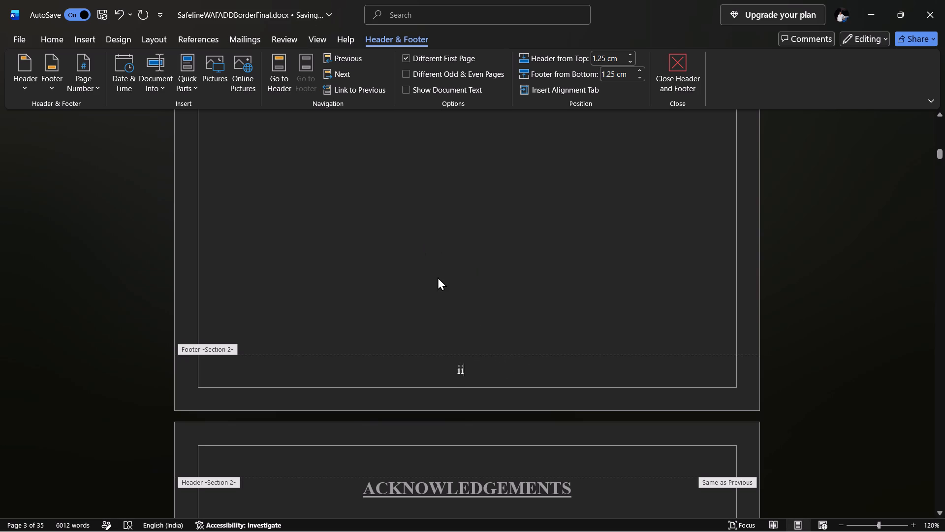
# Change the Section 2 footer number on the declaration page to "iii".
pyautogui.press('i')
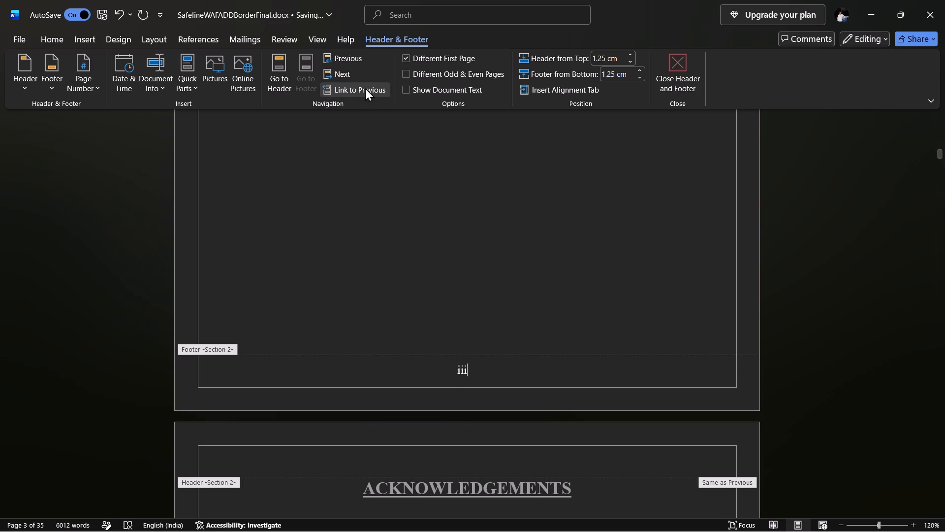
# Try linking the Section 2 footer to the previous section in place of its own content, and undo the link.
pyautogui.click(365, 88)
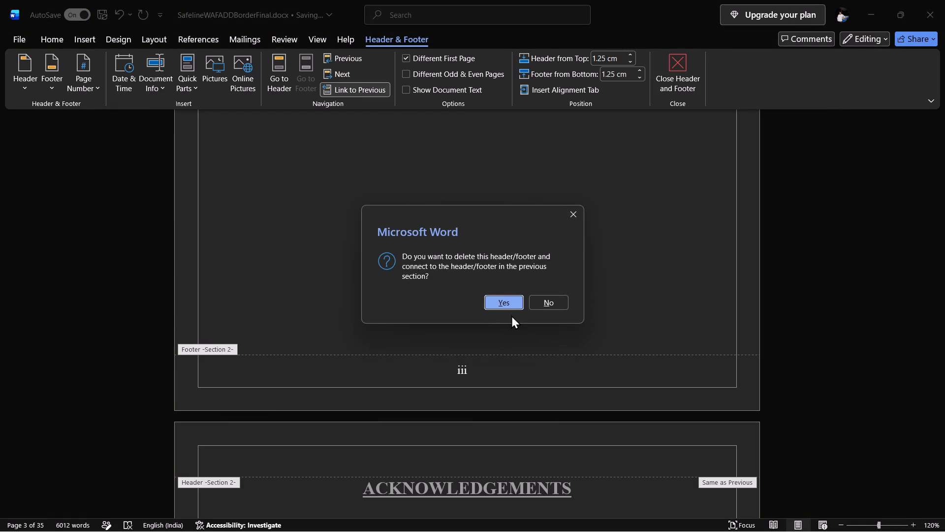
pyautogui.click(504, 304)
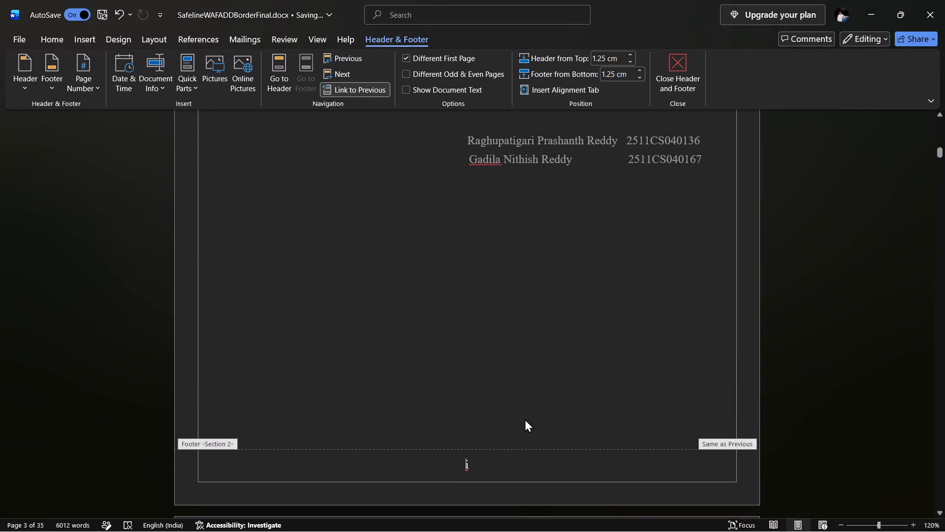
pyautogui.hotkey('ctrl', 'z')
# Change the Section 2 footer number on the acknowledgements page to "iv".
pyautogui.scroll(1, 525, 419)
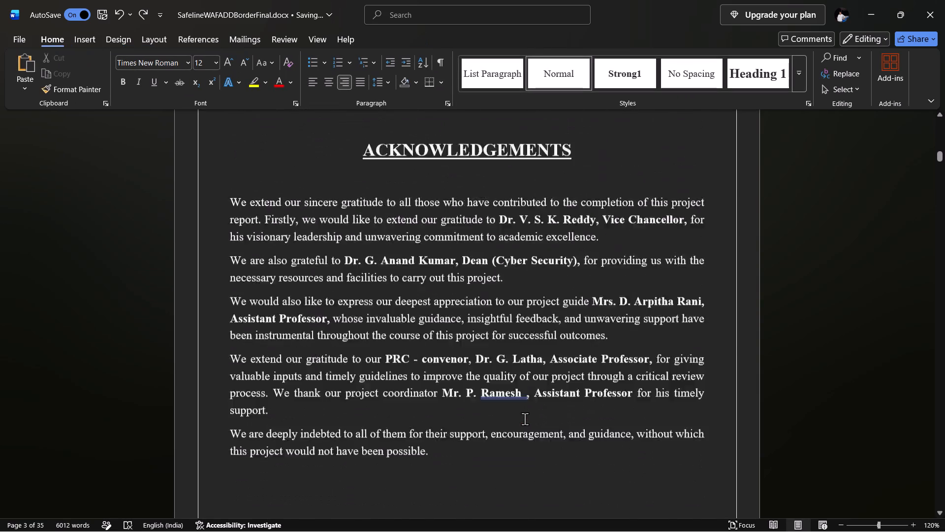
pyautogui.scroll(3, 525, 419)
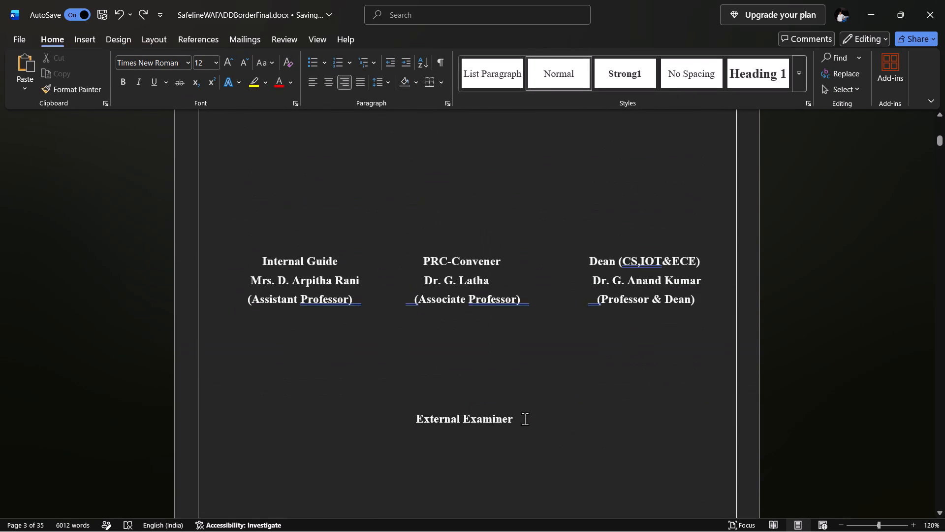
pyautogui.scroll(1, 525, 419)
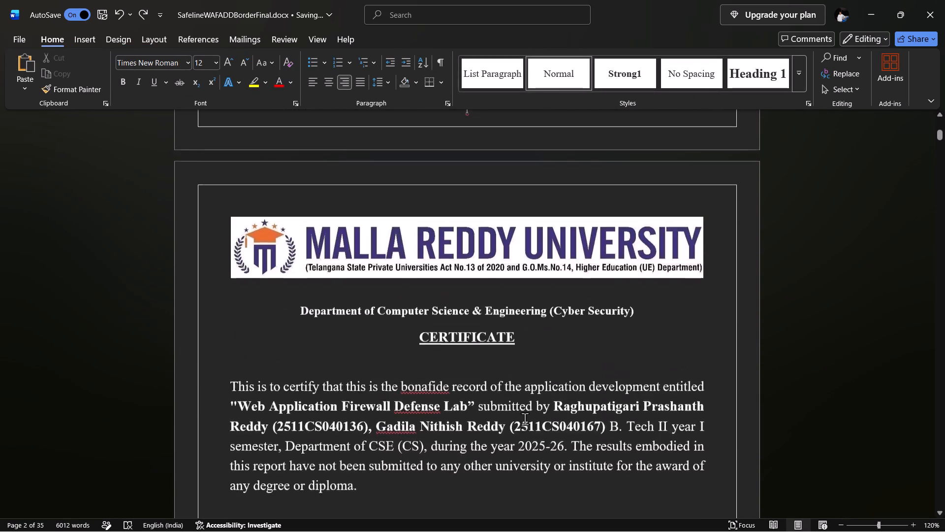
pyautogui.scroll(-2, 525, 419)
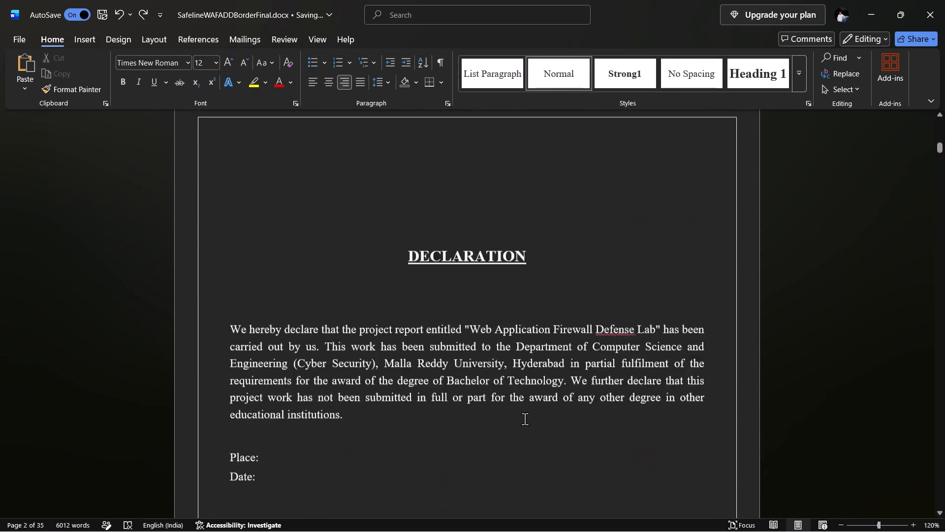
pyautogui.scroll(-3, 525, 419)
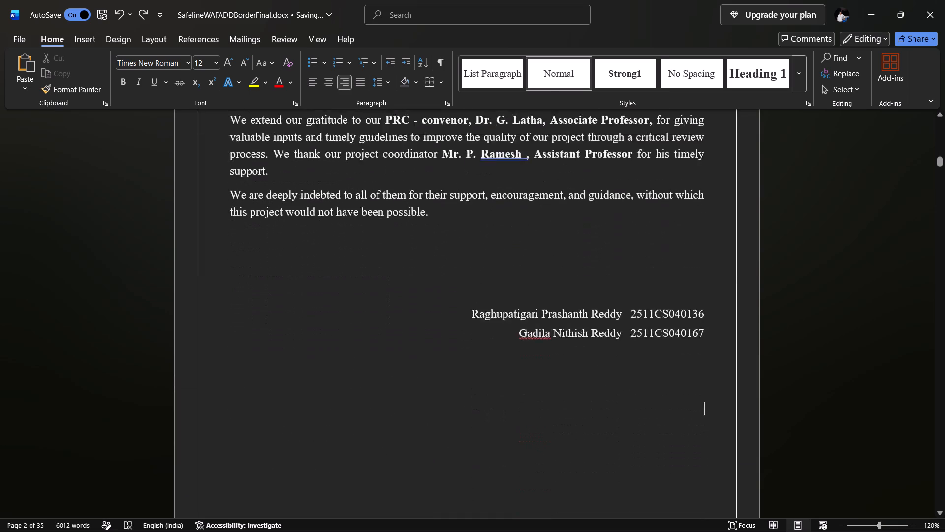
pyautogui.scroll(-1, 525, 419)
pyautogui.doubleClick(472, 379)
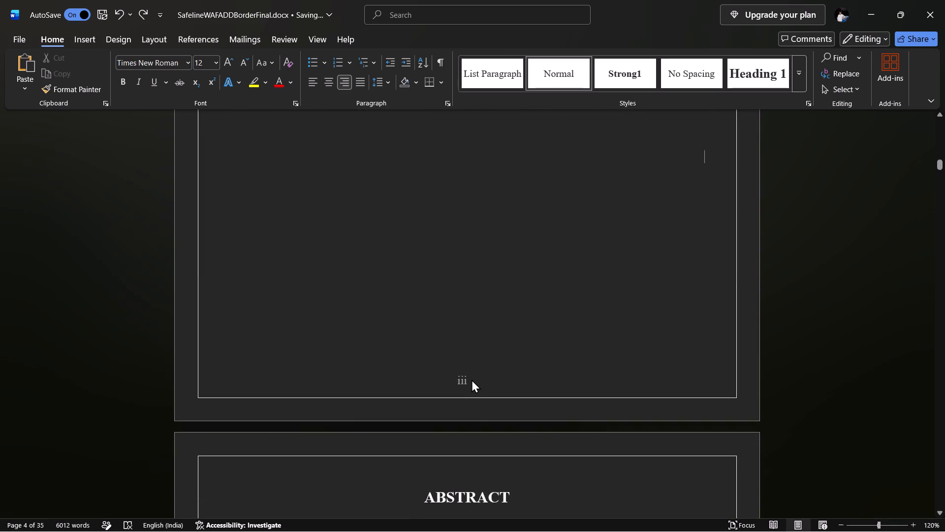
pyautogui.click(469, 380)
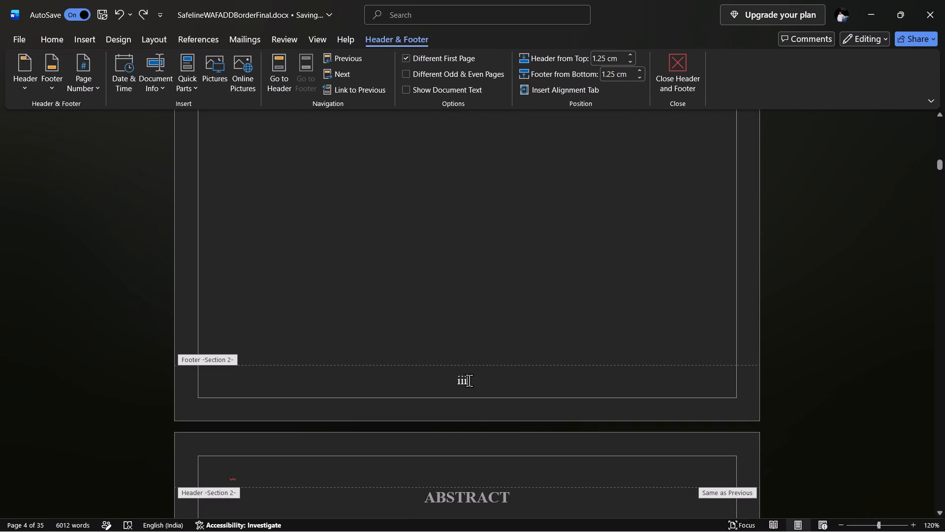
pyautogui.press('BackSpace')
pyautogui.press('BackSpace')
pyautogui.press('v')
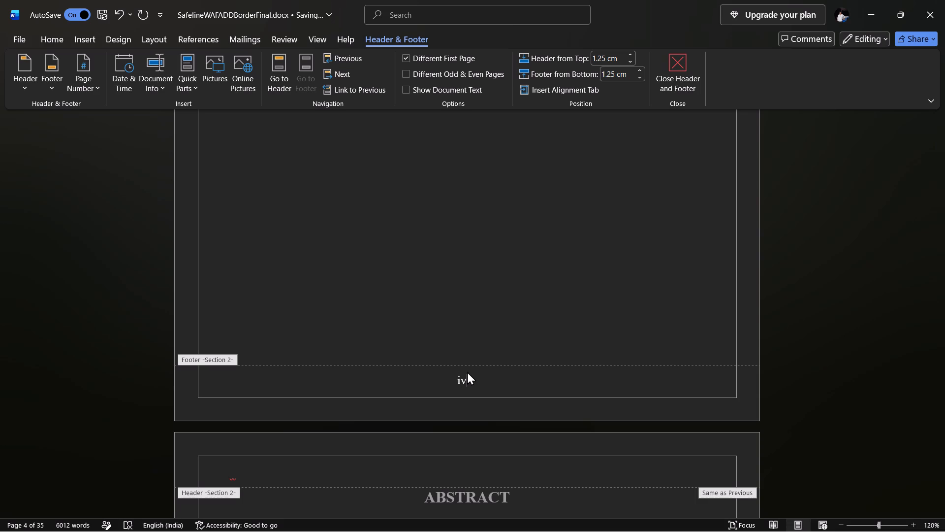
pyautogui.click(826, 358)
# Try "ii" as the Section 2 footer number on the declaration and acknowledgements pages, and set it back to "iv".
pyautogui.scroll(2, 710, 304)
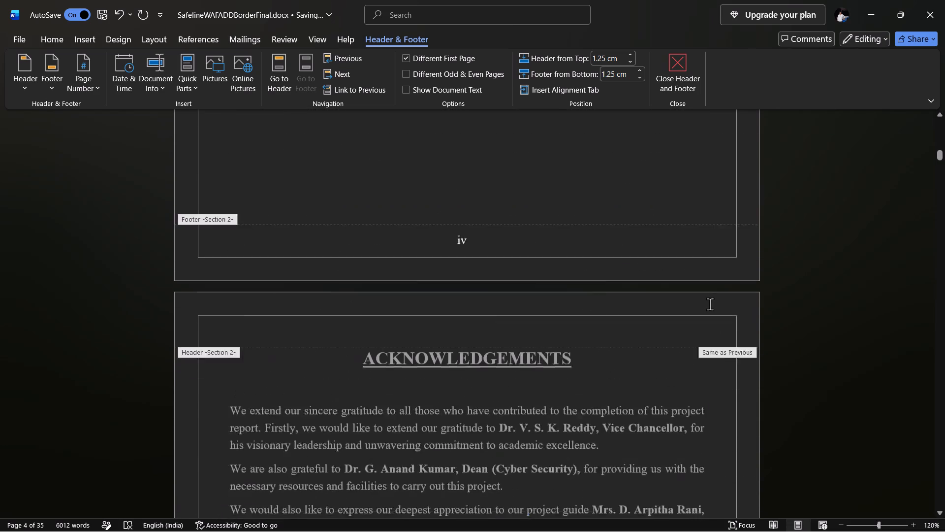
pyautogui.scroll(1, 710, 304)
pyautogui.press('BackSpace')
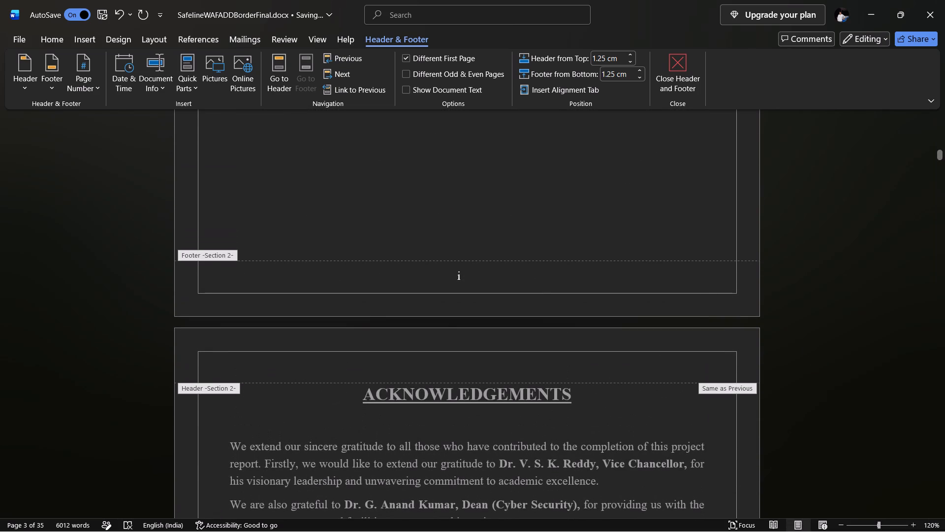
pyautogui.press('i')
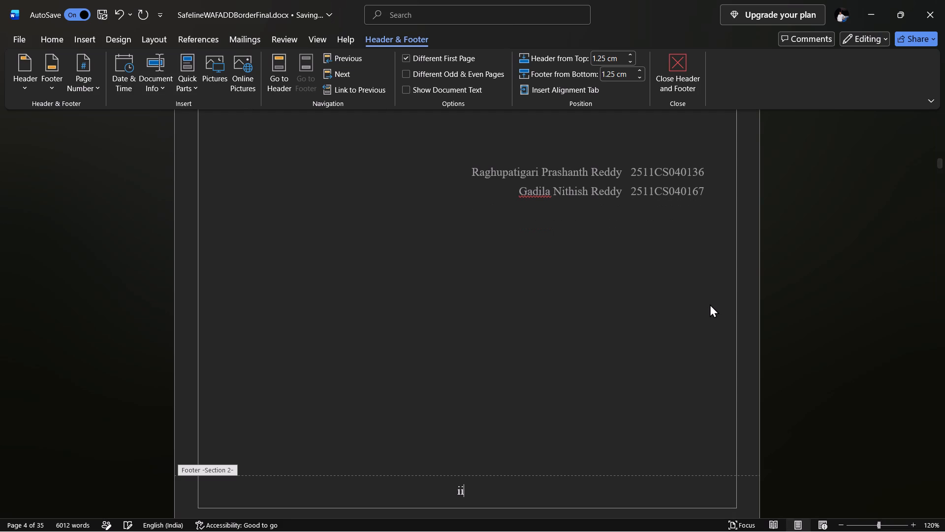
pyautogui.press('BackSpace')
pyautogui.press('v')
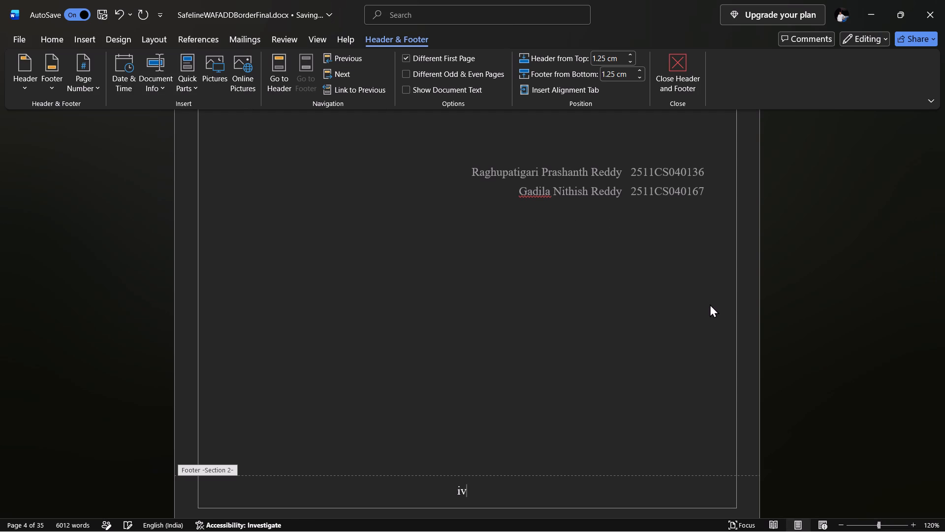
# Go back to the certificate page's Section 2 first-page footer and delete its Roman numeral.
pyautogui.click(351, 61)
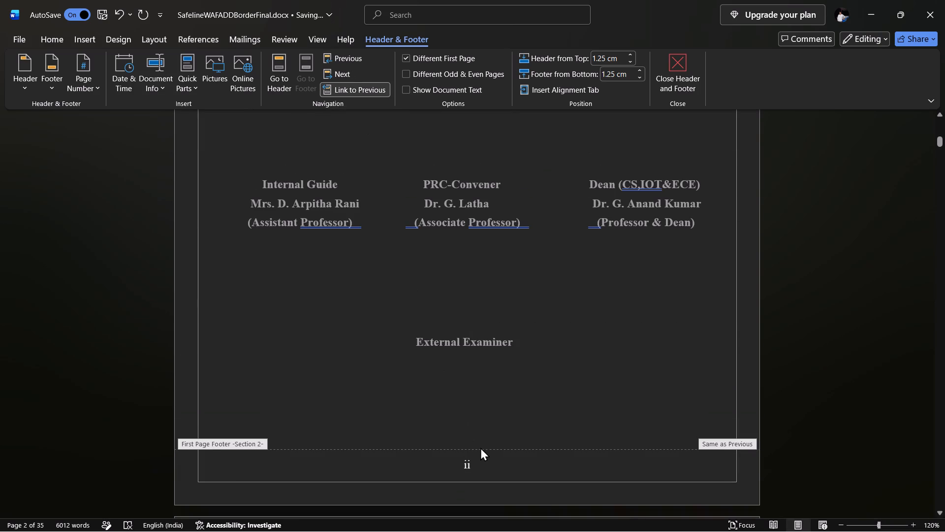
pyautogui.scroll(3, 481, 447)
pyautogui.scroll(-2, 481, 447)
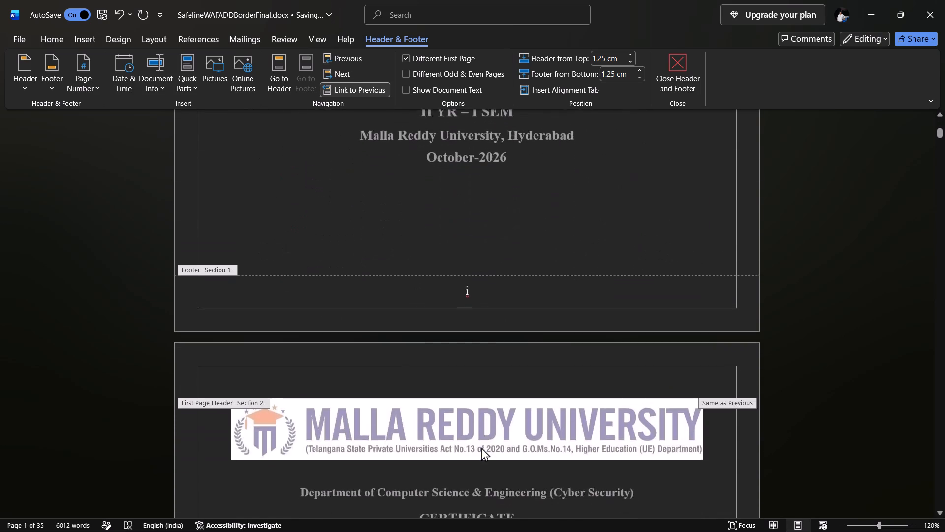
pyautogui.scroll(-1, 481, 447)
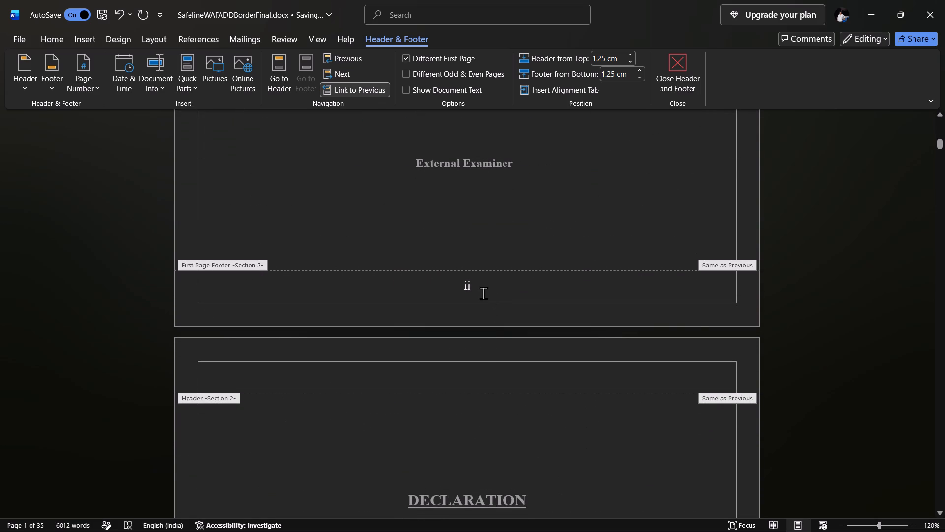
pyautogui.click(483, 293)
pyautogui.press('BackSpace')
pyautogui.press('BackSpace')
# Delete the Roman numeral from the Section 1 footer on the cover page.
pyautogui.scroll(4, 483, 293)
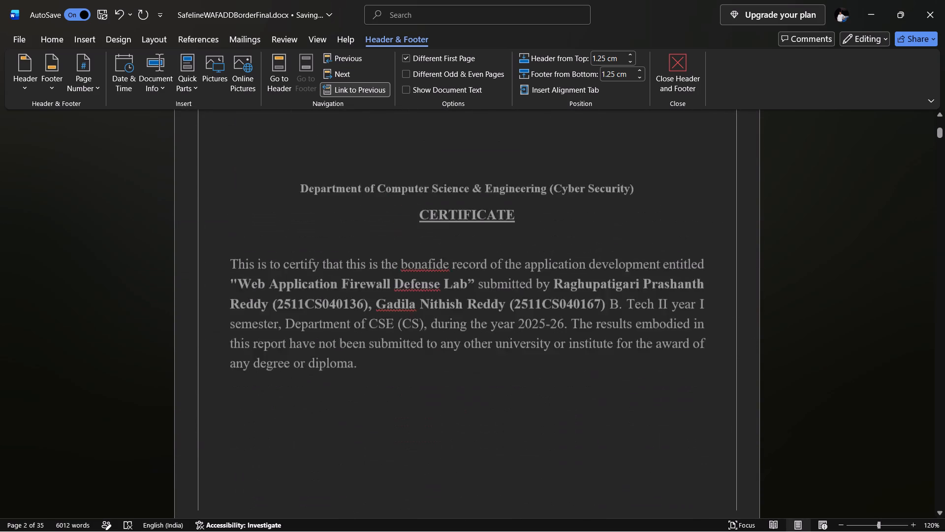
pyautogui.scroll(3, 483, 293)
pyautogui.scroll(-1, 483, 293)
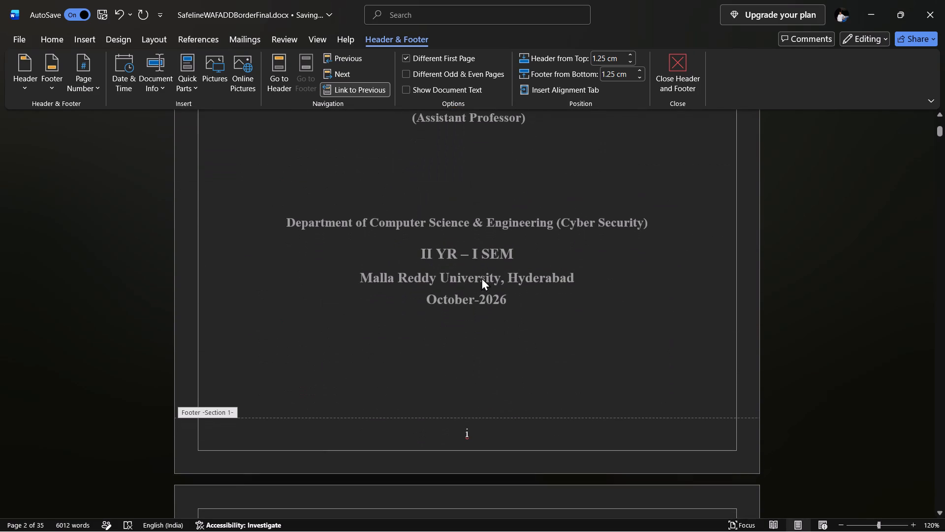
pyautogui.click(473, 440)
pyautogui.press('BackSpace')
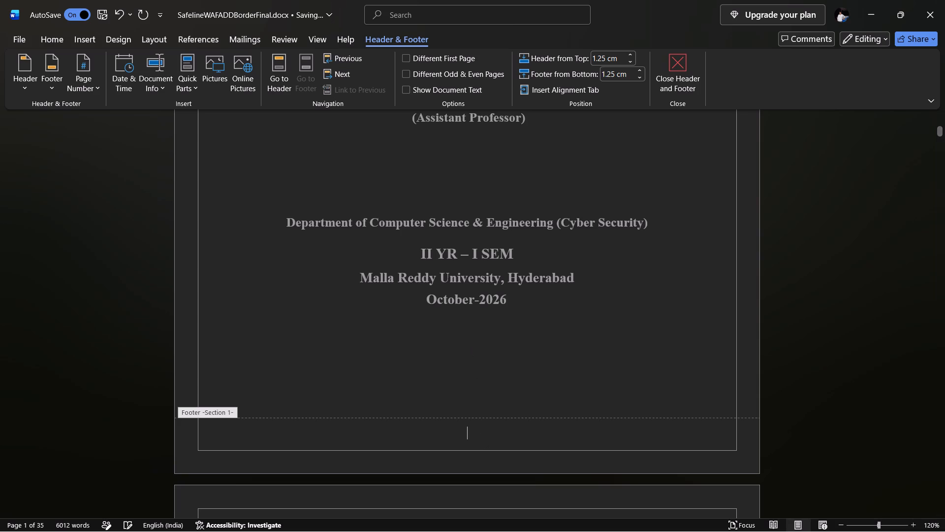
# Delete the Roman numeral from the Section 2 footer on the declaration page.
pyautogui.scroll(-3, 473, 440)
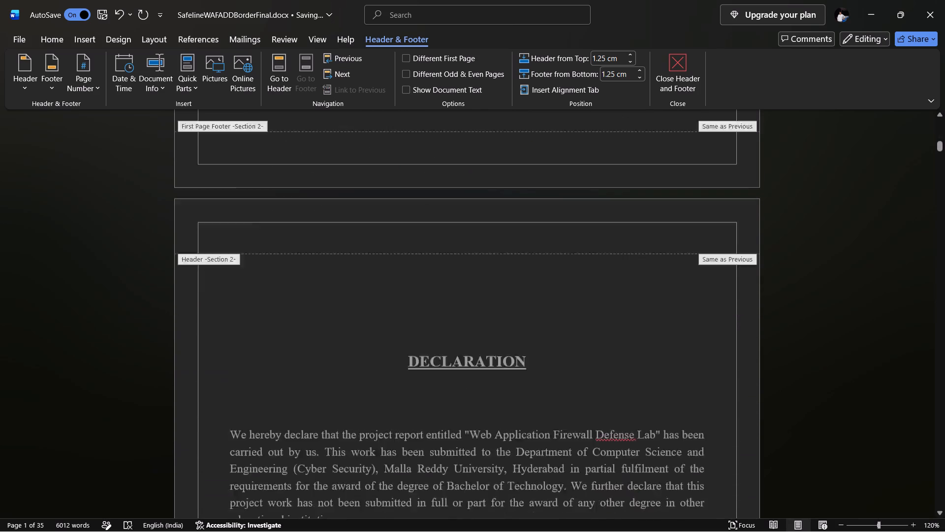
pyautogui.scroll(-2, 473, 440)
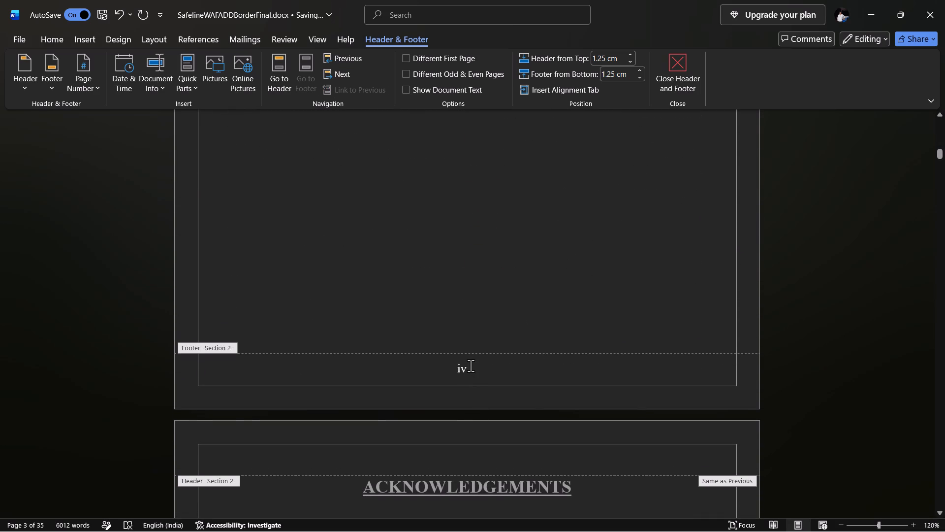
pyautogui.click(471, 366)
pyautogui.press('BackSpace')
pyautogui.press('BackSpace')
# Check the footers from the acknowledgements page to the table of contents and back to the cover page for leftover numbers.
pyautogui.scroll(-1, 471, 366)
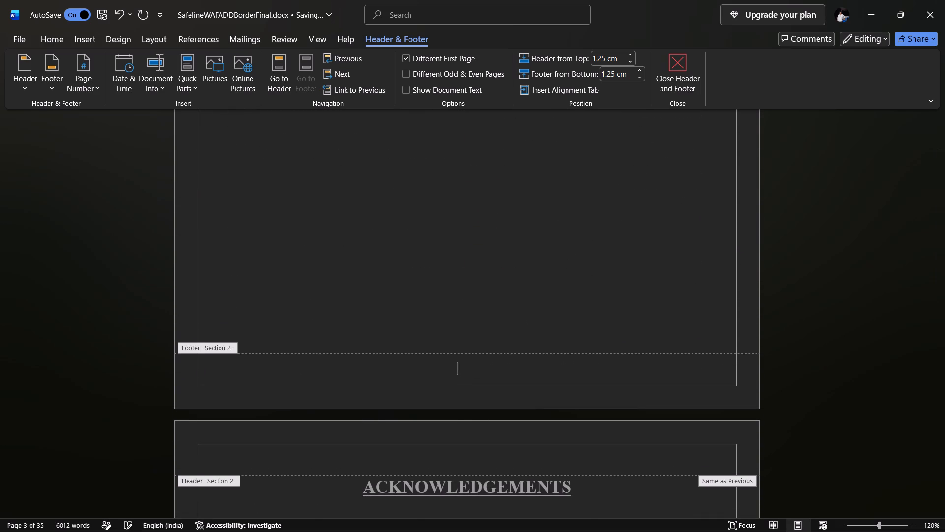
pyautogui.scroll(-2, 471, 366)
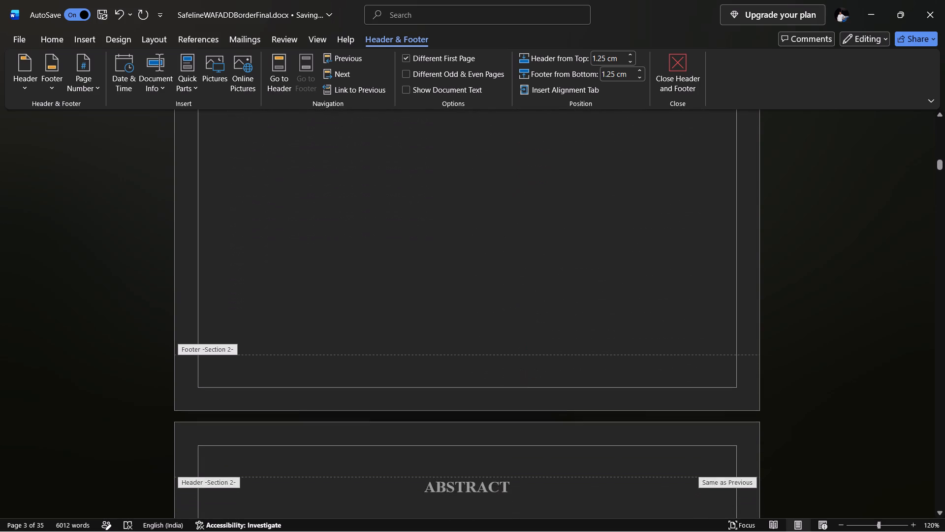
pyautogui.scroll(1, 471, 366)
pyautogui.scroll(-1, 471, 366)
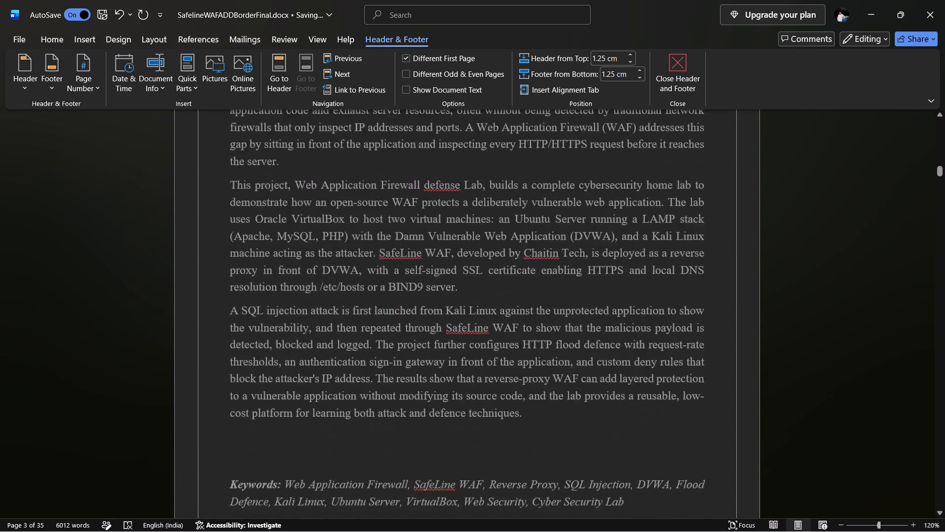
pyautogui.scroll(-2, 471, 366)
pyautogui.scroll(1, 471, 366)
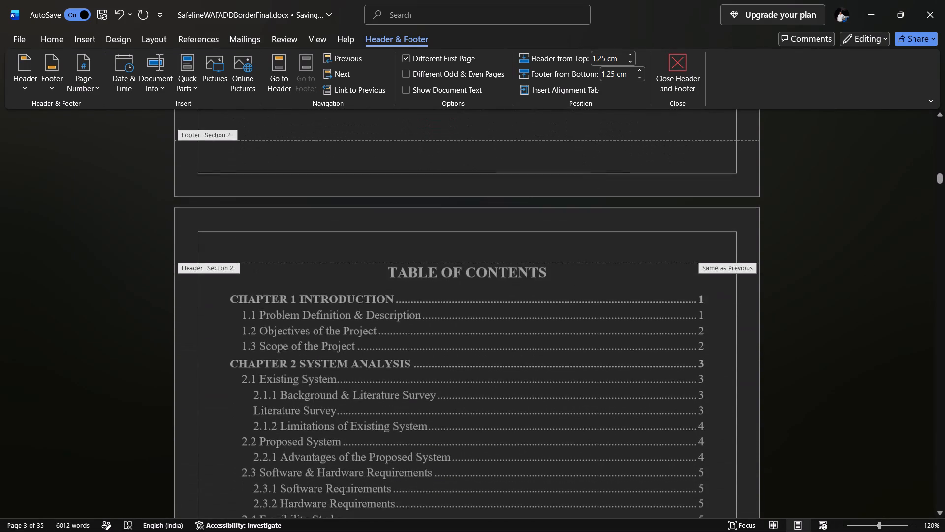
pyautogui.scroll(4, 471, 366)
pyautogui.scroll(-1, 471, 366)
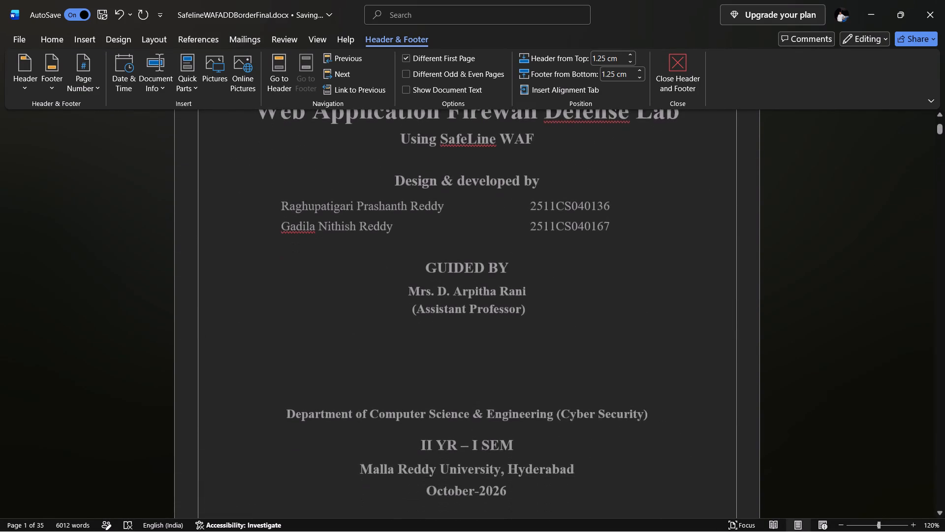
pyautogui.scroll(-1, 471, 366)
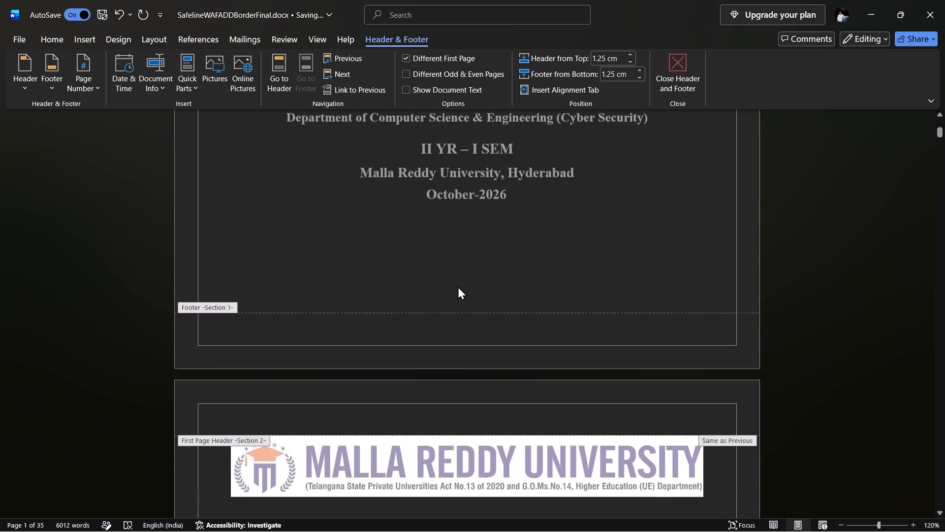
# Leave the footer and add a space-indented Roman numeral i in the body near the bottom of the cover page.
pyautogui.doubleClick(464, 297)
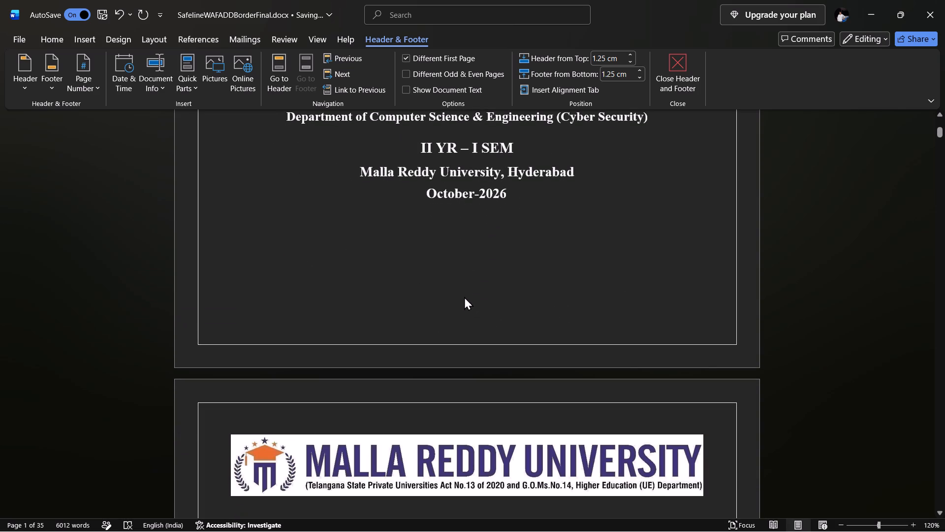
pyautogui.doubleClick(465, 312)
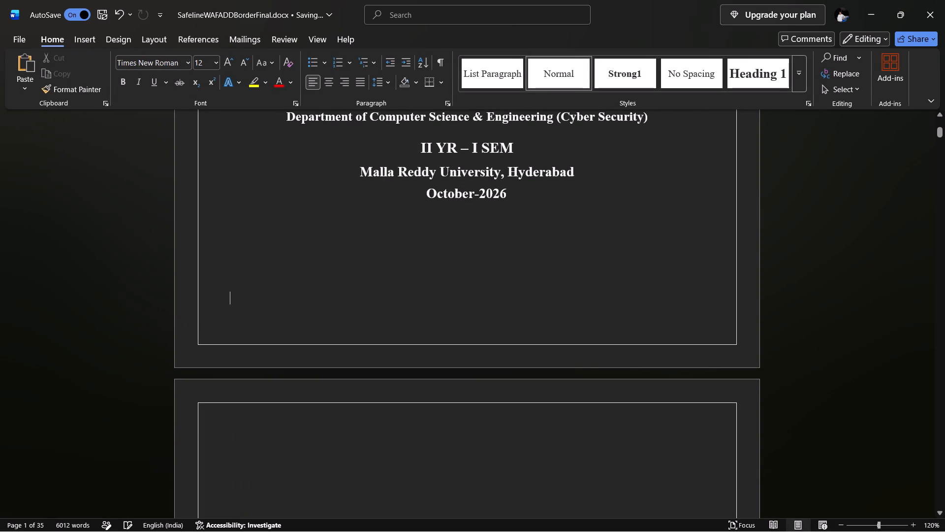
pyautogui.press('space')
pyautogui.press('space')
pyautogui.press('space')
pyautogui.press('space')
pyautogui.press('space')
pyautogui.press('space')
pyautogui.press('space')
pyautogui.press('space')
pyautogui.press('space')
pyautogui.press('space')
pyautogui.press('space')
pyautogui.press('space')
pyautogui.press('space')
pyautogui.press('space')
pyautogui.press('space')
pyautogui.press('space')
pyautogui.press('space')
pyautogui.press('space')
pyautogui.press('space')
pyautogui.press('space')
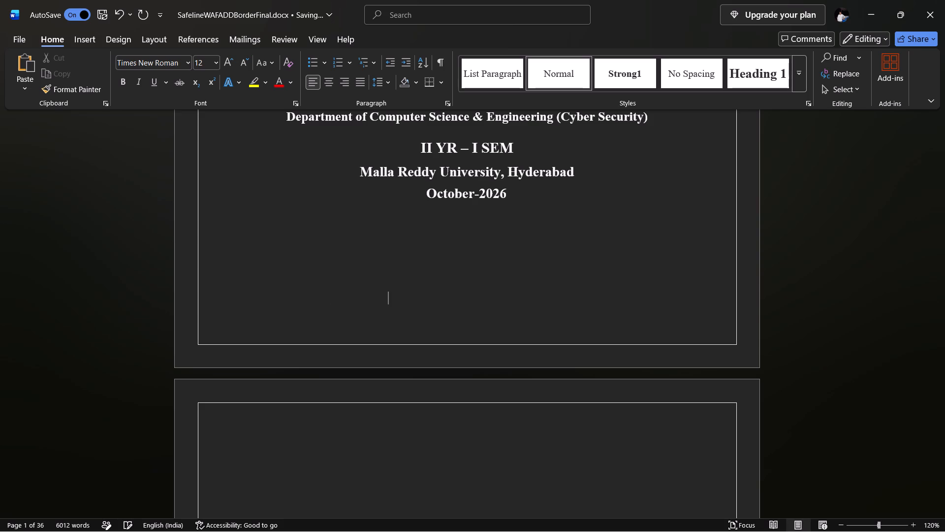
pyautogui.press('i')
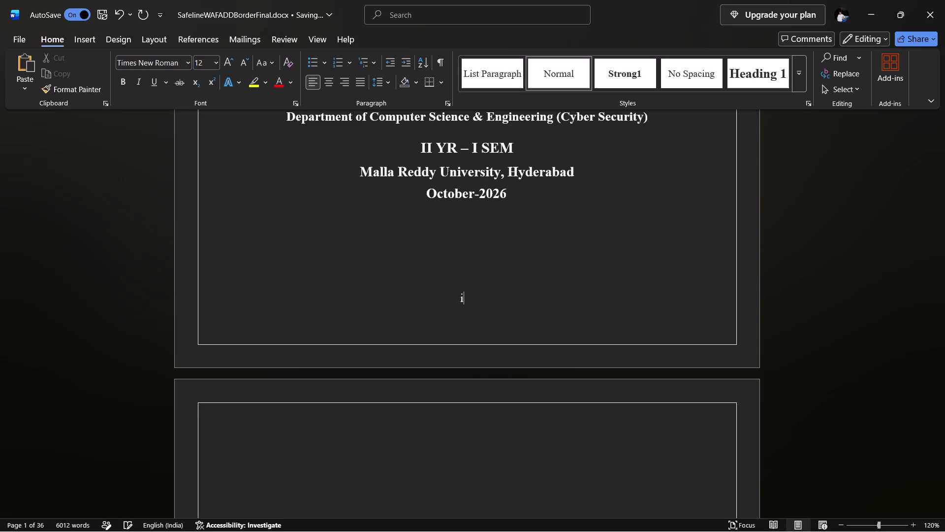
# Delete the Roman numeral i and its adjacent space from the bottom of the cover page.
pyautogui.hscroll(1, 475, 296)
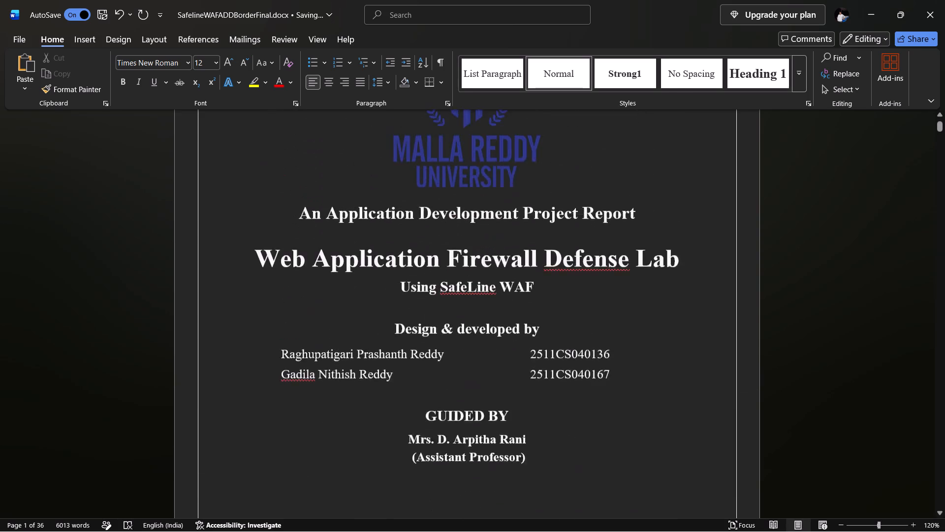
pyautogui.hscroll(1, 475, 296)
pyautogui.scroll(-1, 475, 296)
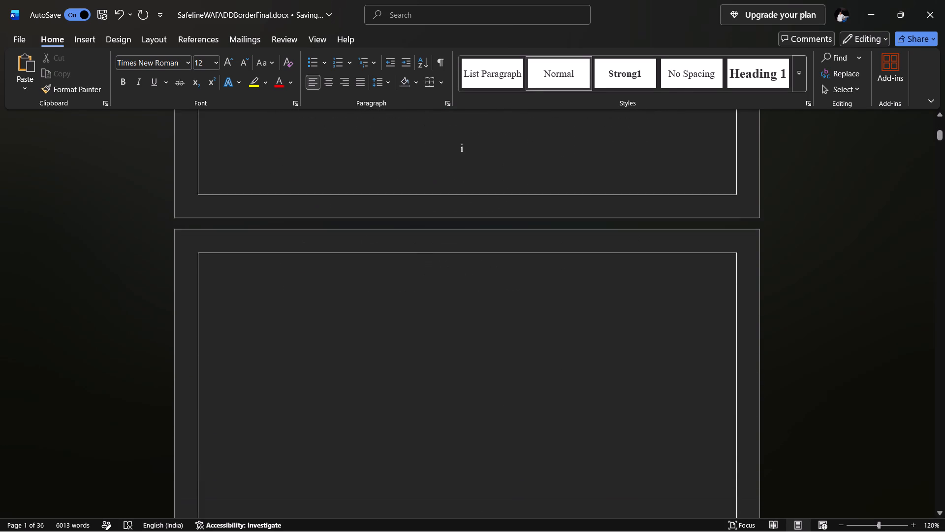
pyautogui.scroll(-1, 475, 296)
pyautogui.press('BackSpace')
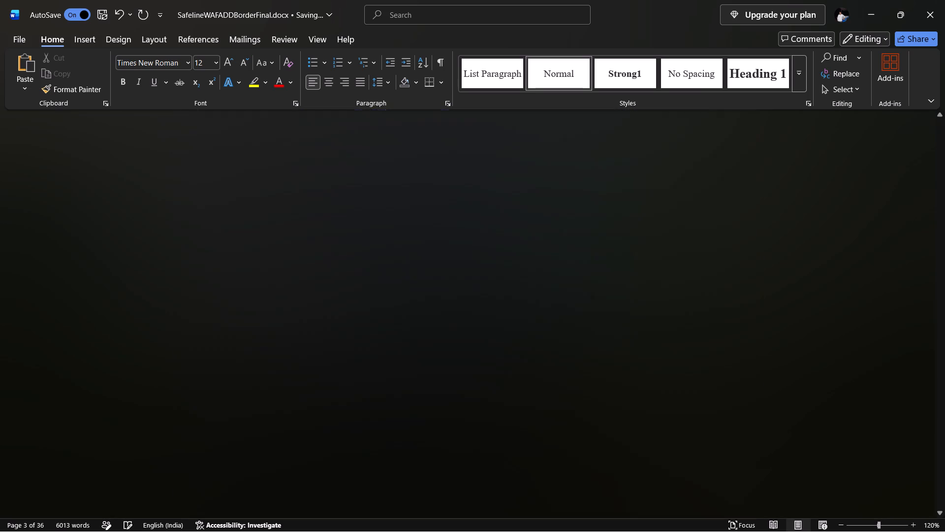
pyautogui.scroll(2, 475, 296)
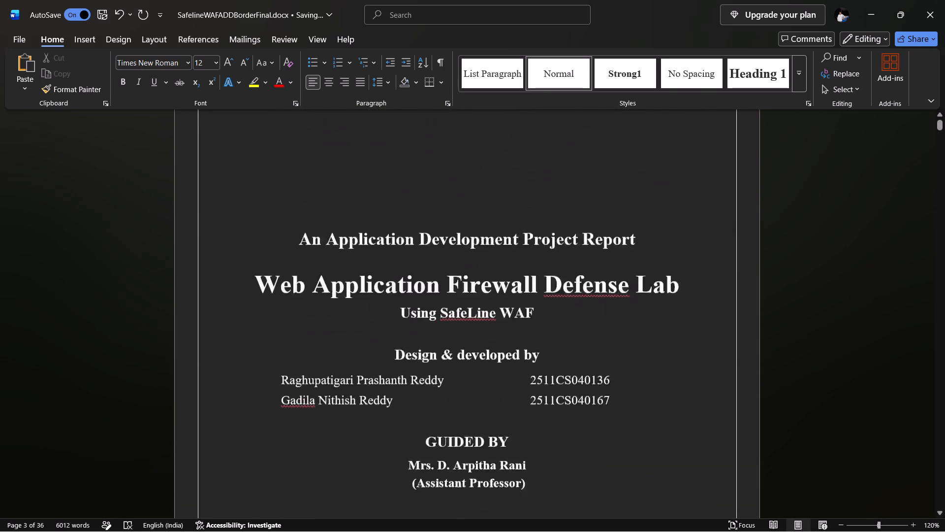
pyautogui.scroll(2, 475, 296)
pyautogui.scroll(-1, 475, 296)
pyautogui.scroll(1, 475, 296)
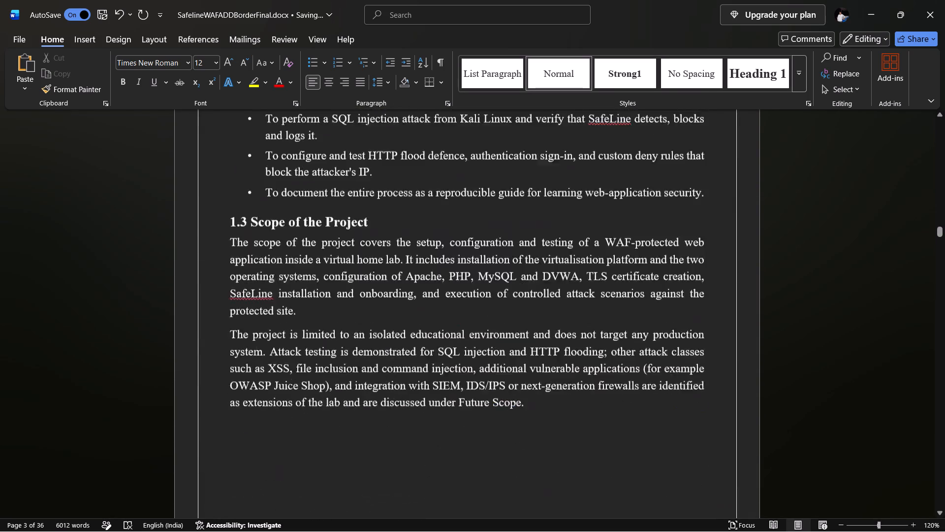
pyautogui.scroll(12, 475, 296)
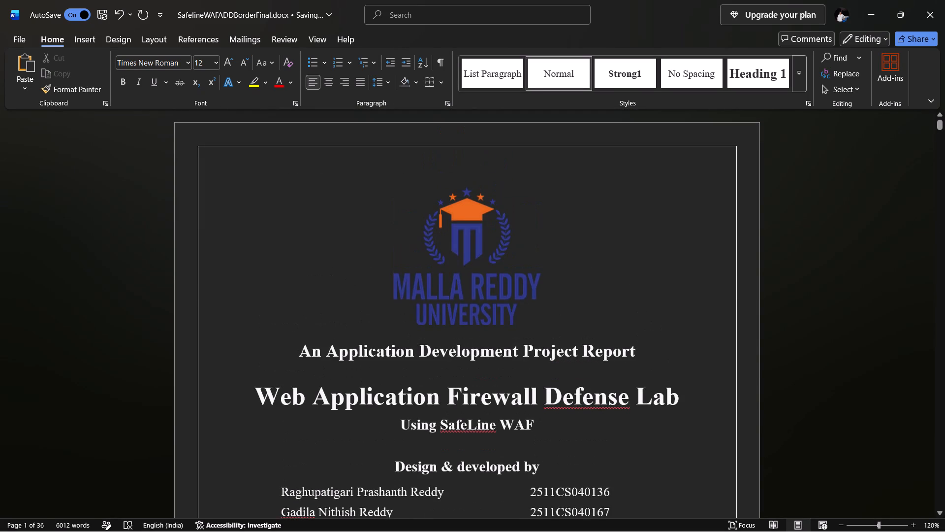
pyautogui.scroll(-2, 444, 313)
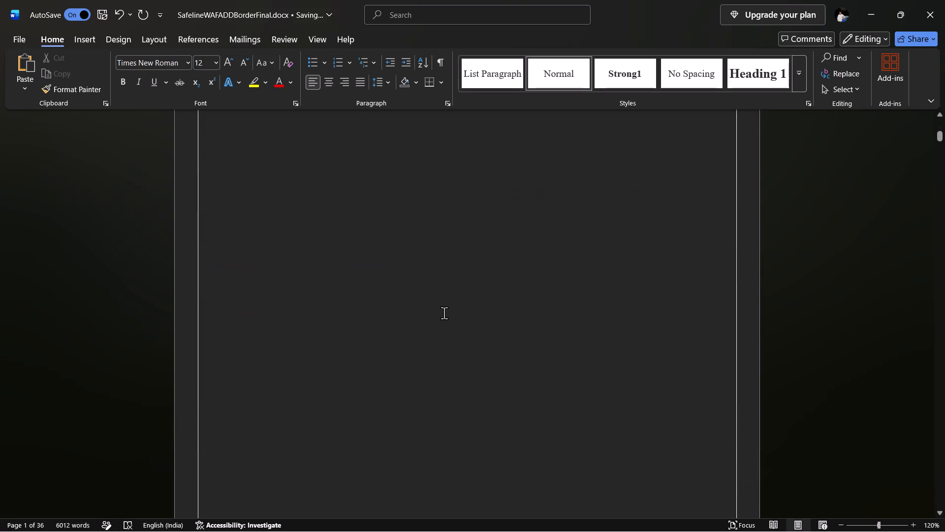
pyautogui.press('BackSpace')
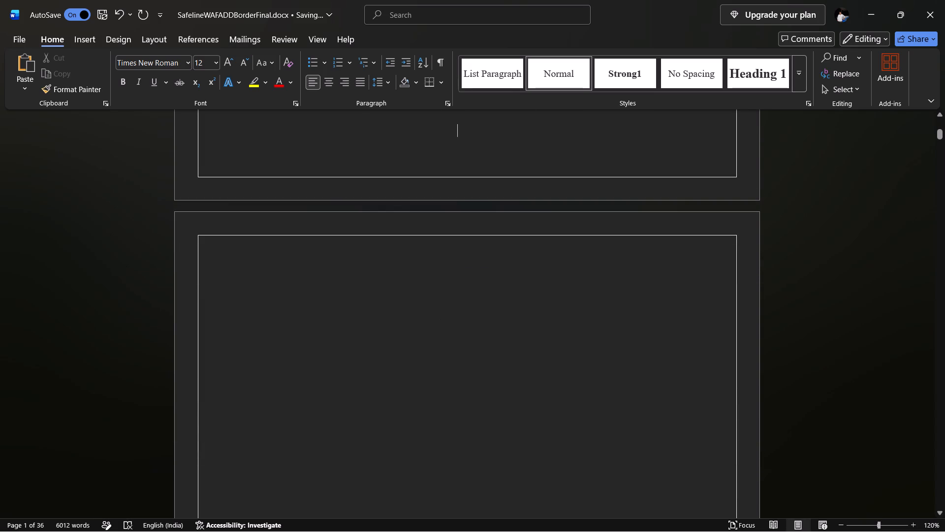
# Examine the pages between the cover and the certificate for layout shifts caused by the added spacing.
pyautogui.scroll(-1, 444, 313)
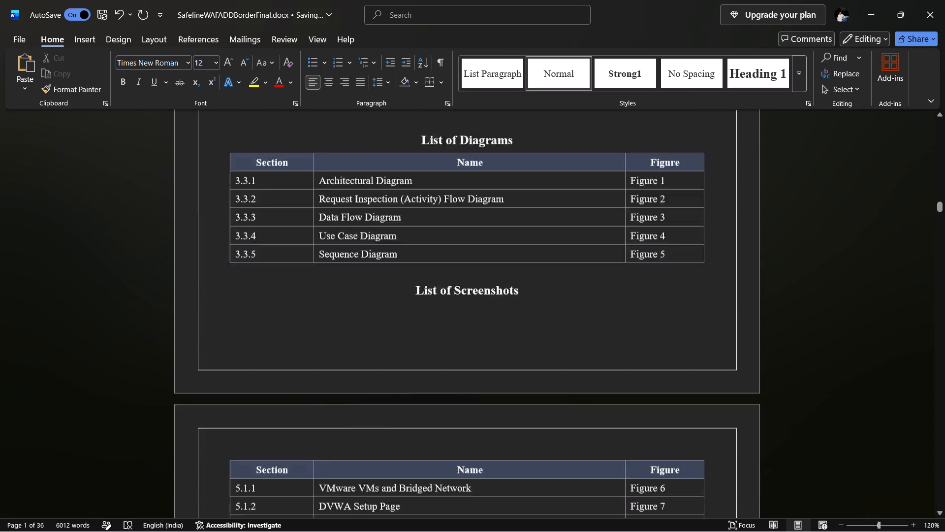
pyautogui.scroll(13, 444, 313)
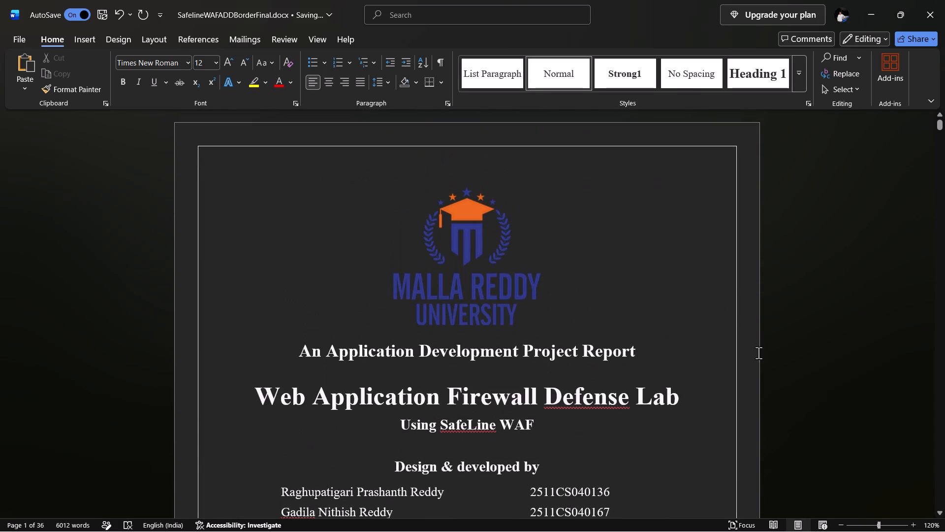
pyautogui.scroll(-3, 701, 355)
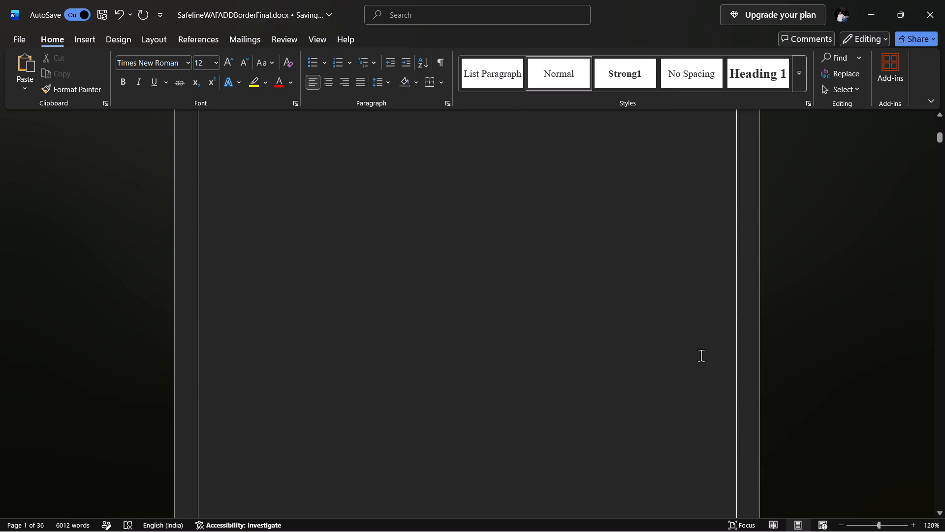
pyautogui.scroll(-3, 701, 355)
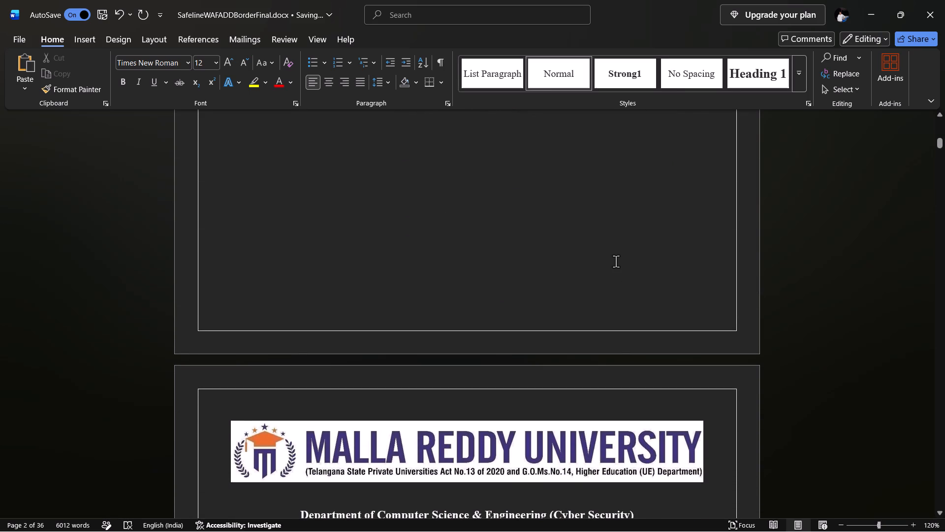
pyautogui.scroll(-1, 616, 261)
pyautogui.scroll(1, 616, 261)
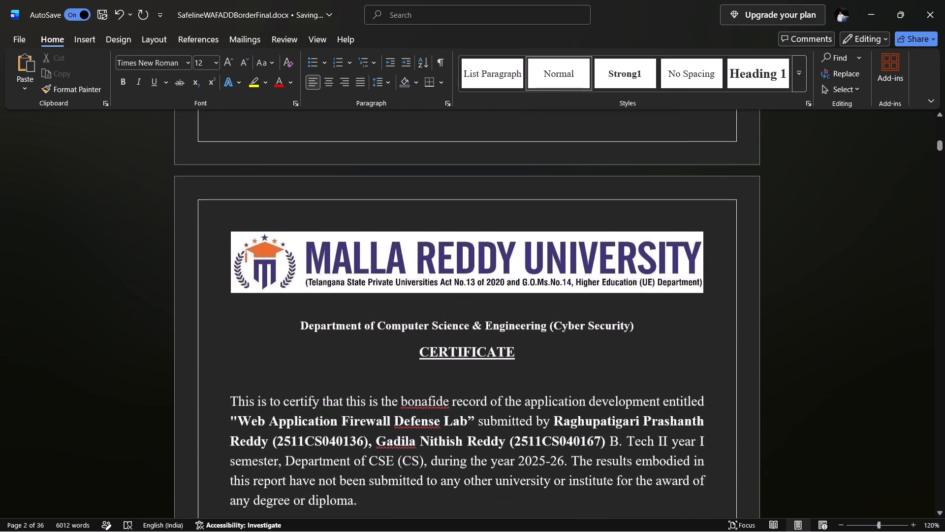
pyautogui.scroll(2, 616, 261)
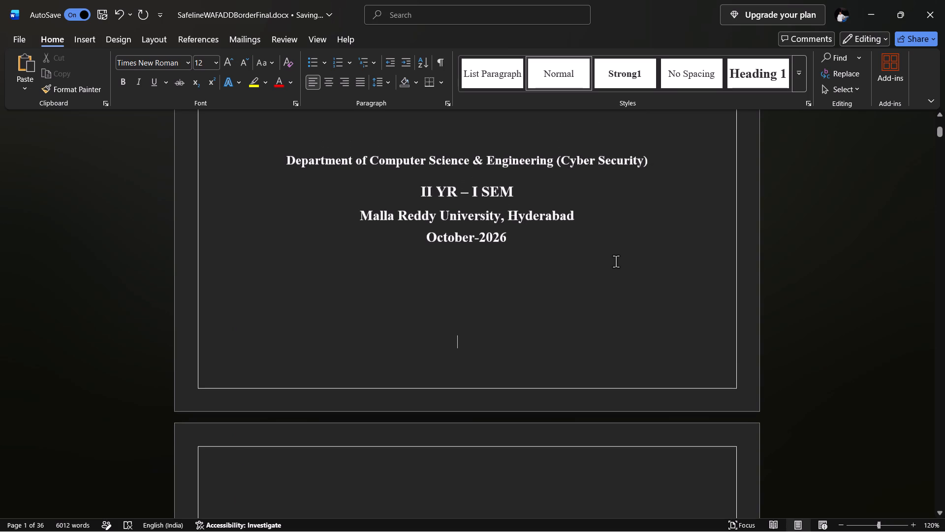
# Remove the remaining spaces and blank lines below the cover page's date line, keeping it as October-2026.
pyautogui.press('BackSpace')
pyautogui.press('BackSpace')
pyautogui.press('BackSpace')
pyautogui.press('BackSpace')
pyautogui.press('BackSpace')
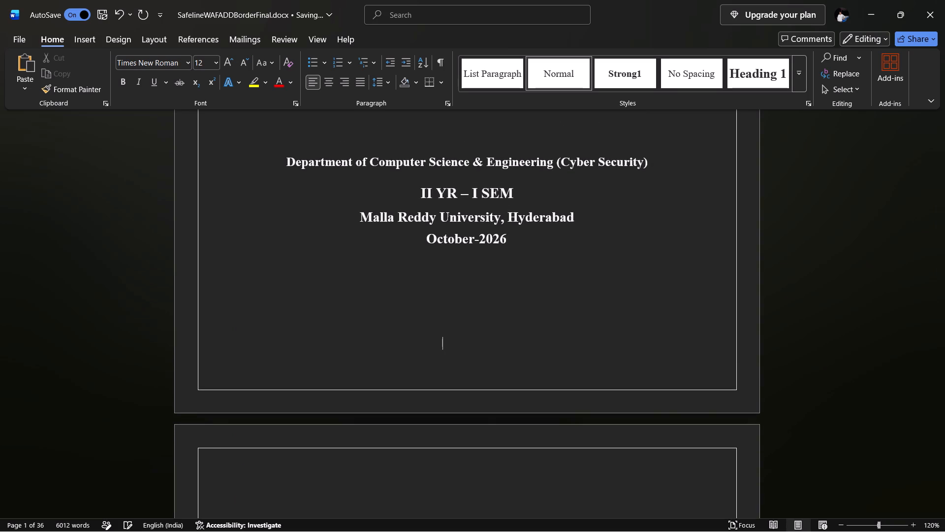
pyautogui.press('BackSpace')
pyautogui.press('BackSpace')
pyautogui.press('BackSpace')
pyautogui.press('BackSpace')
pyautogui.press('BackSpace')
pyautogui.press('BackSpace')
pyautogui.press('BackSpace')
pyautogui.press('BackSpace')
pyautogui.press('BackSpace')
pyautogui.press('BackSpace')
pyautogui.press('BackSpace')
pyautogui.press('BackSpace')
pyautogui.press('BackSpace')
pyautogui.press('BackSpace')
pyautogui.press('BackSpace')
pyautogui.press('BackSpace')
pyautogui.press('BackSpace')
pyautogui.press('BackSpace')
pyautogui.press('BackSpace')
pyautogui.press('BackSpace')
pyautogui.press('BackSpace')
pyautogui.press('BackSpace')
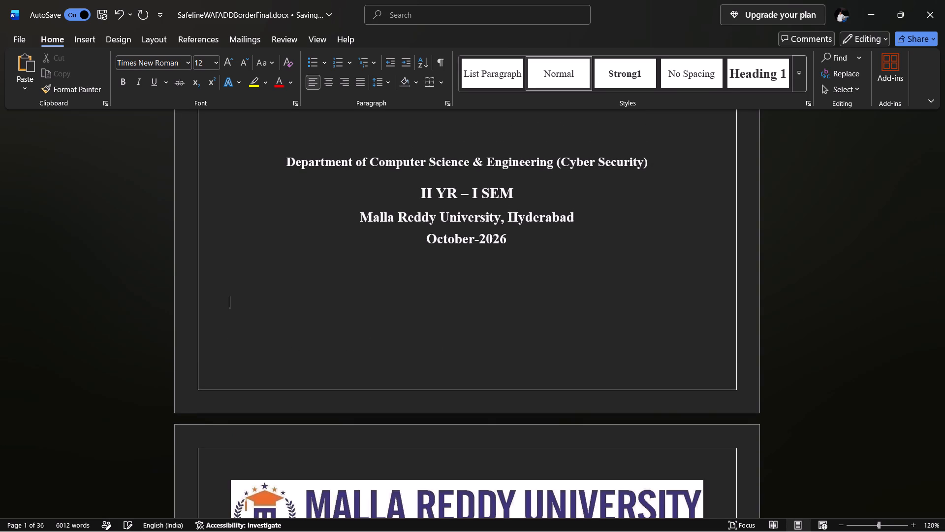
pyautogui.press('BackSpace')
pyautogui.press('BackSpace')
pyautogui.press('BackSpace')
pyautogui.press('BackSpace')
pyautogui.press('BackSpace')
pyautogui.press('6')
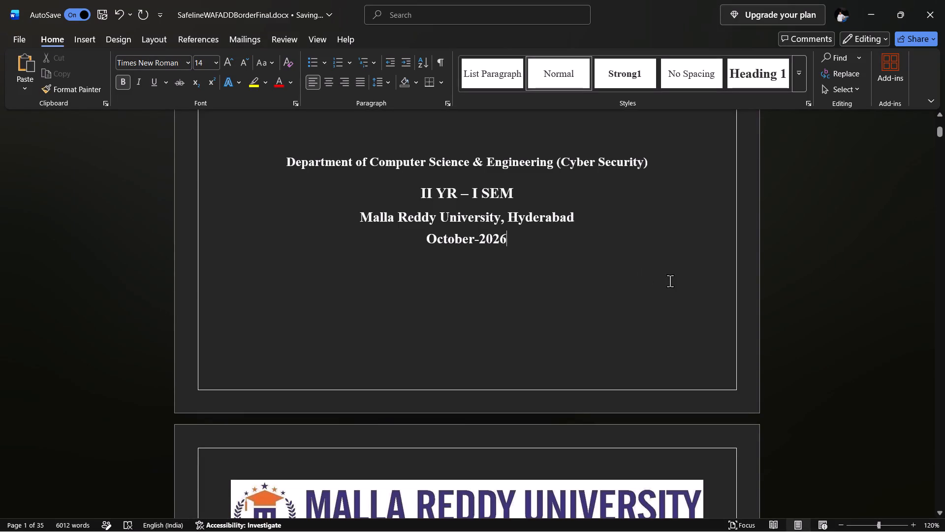
# Insert the Roman numeral i centred in the body near the bottom of the cover page.
pyautogui.scroll(-1, 676, 288)
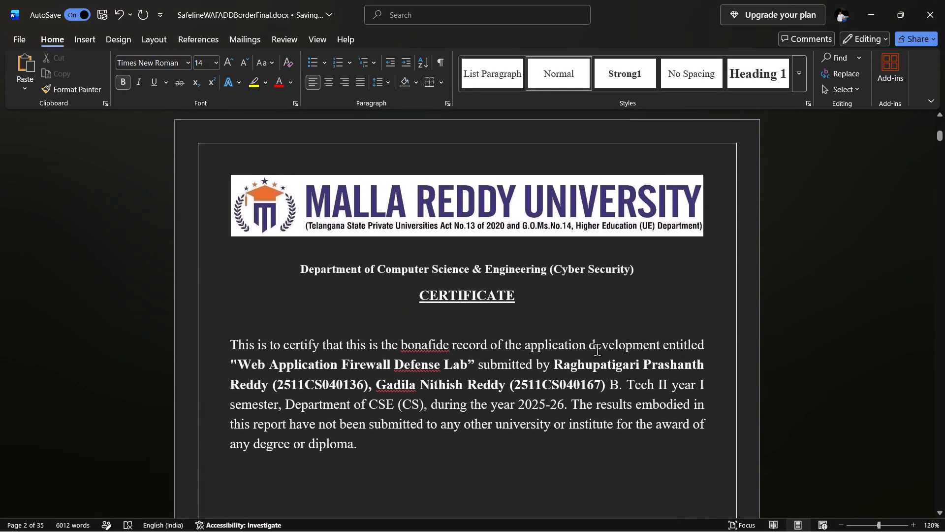
pyautogui.scroll(1, 597, 349)
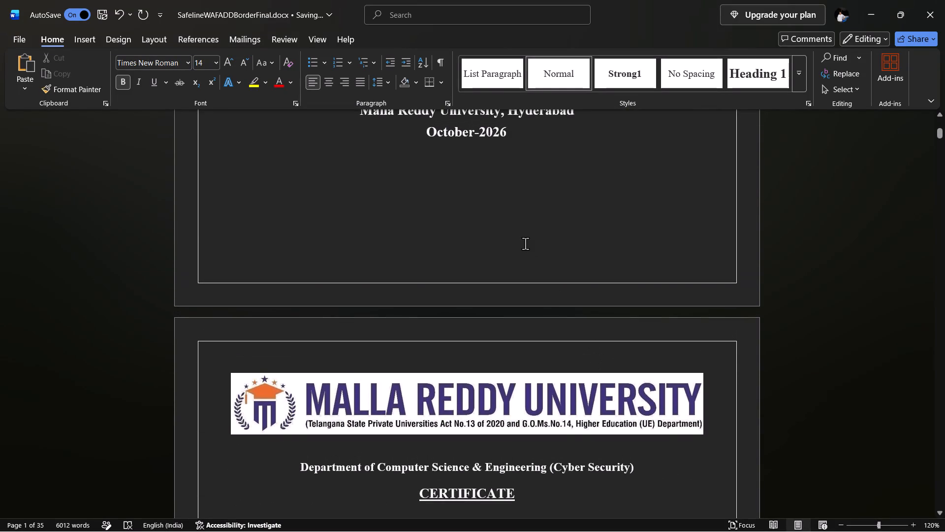
pyautogui.doubleClick(467, 244)
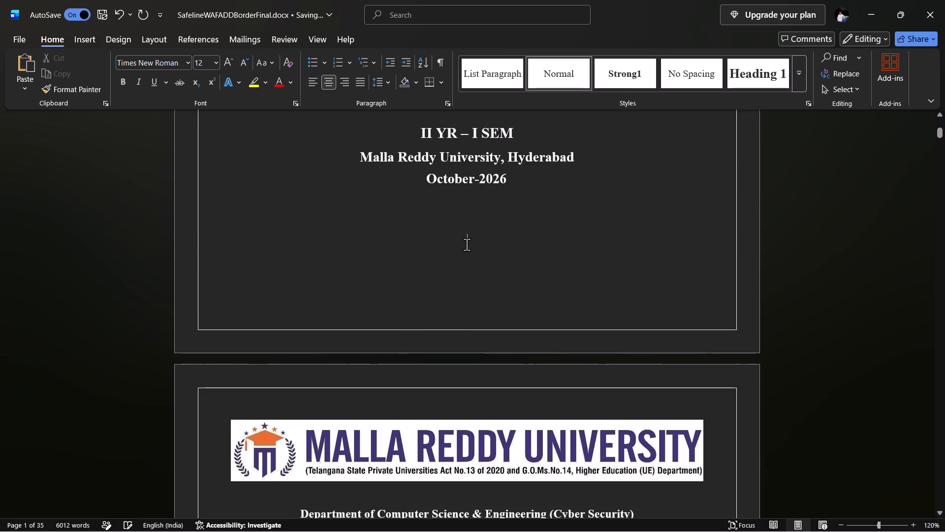
pyautogui.press('Down')
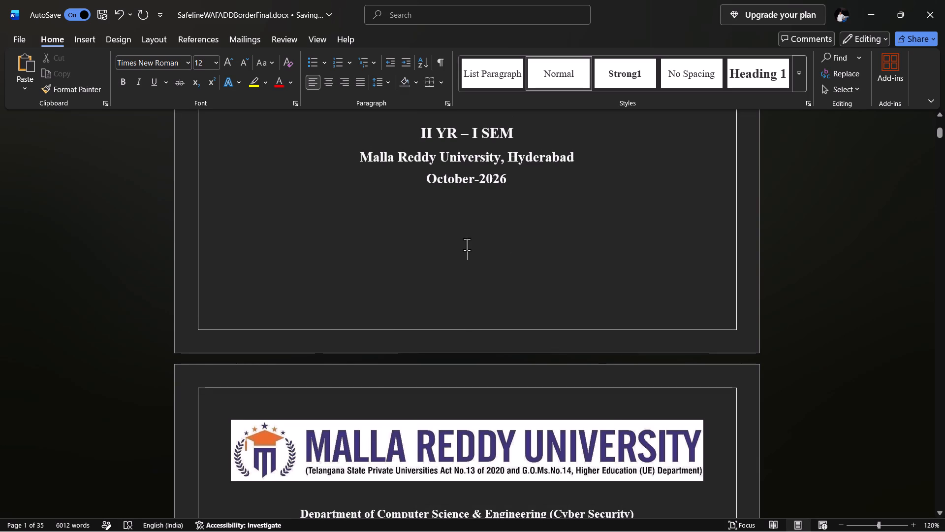
pyautogui.press('Down')
pyautogui.press('Up')
pyautogui.press('Right')
pyautogui.press('i')
# Insert the Roman numeral ii centred below External Examiner on the certificate page.
pyautogui.scroll(-2, 500, 358)
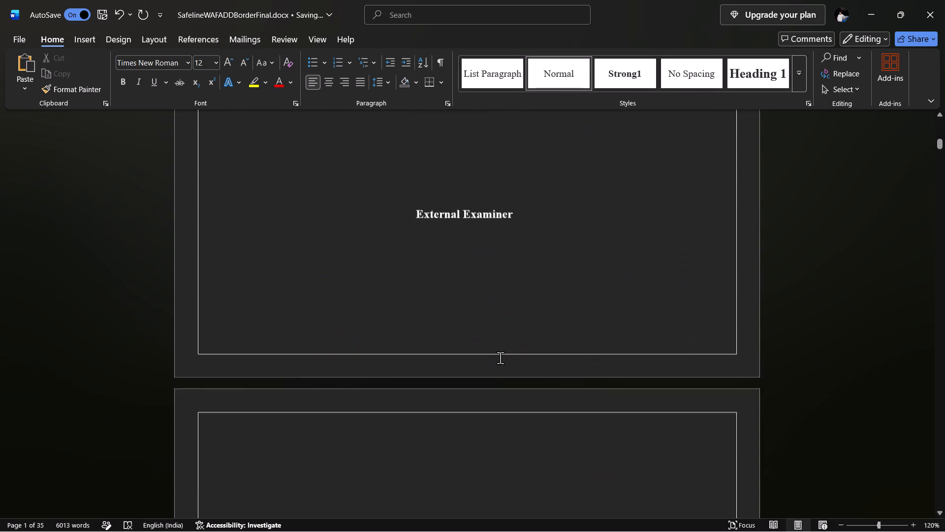
pyautogui.scroll(-1, 500, 358)
pyautogui.doubleClick(461, 207)
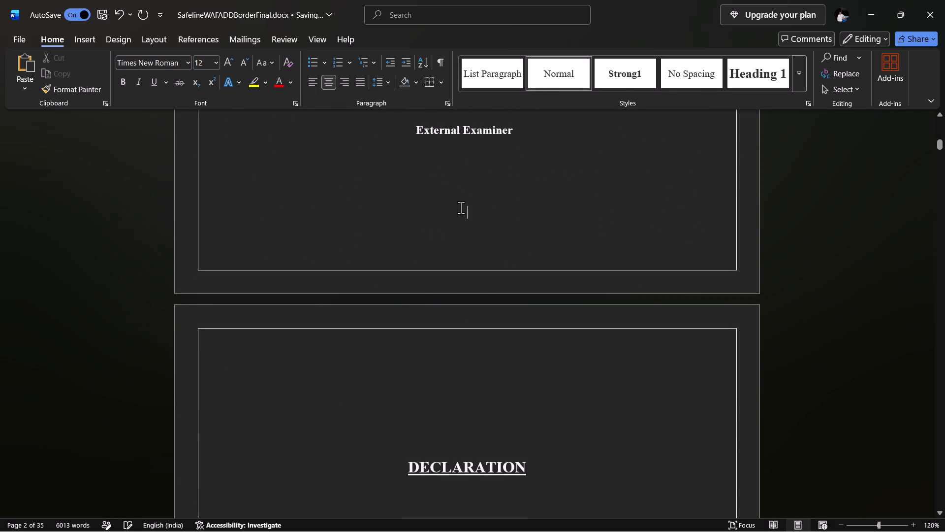
pyautogui.write('ii')
# Insert the Roman numeral iii centred below the student names near the bottom of the Declaration page.
pyautogui.scroll(-1, 549, 313)
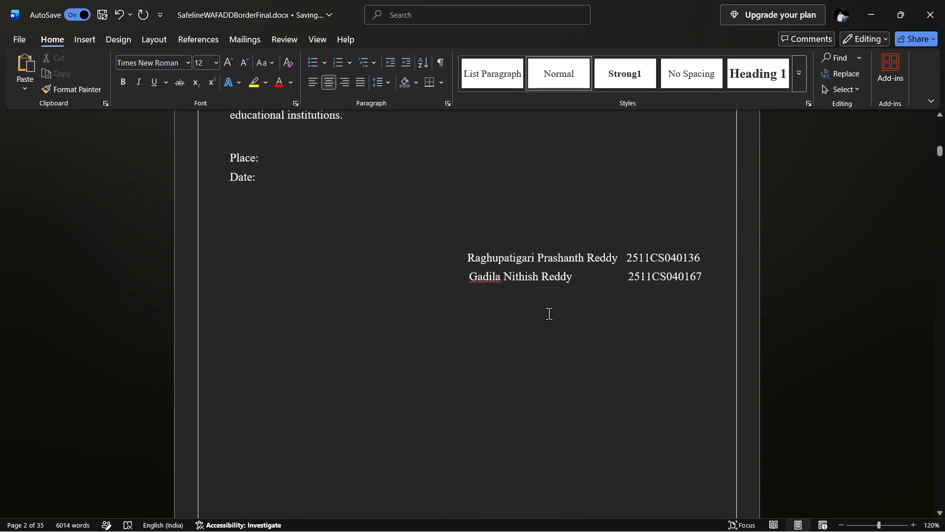
pyautogui.scroll(-1, 549, 313)
pyautogui.doubleClick(465, 323)
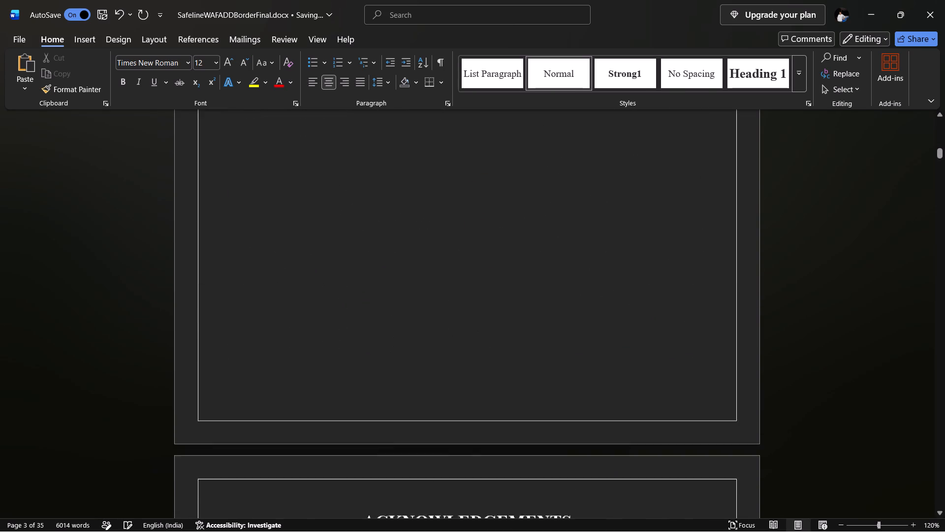
pyautogui.press('Down')
pyautogui.press('Down')
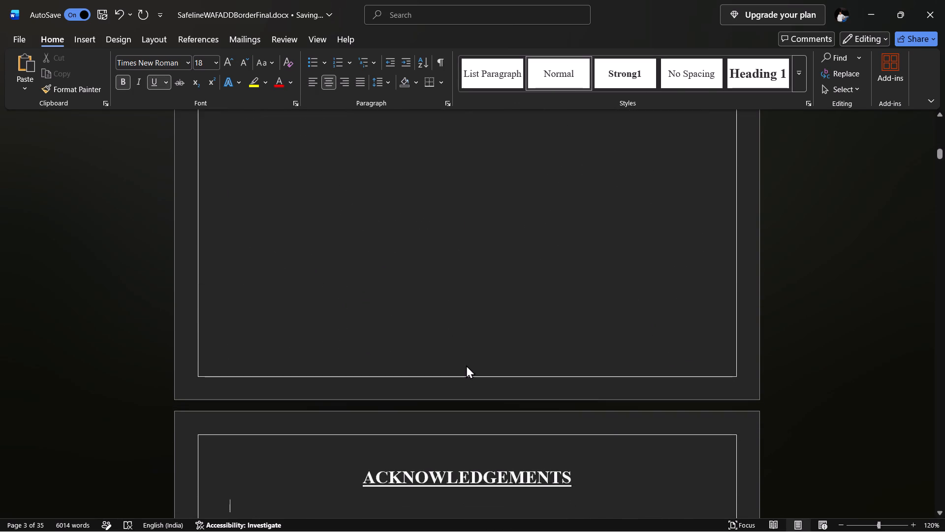
pyautogui.press('Up')
pyautogui.press('Up')
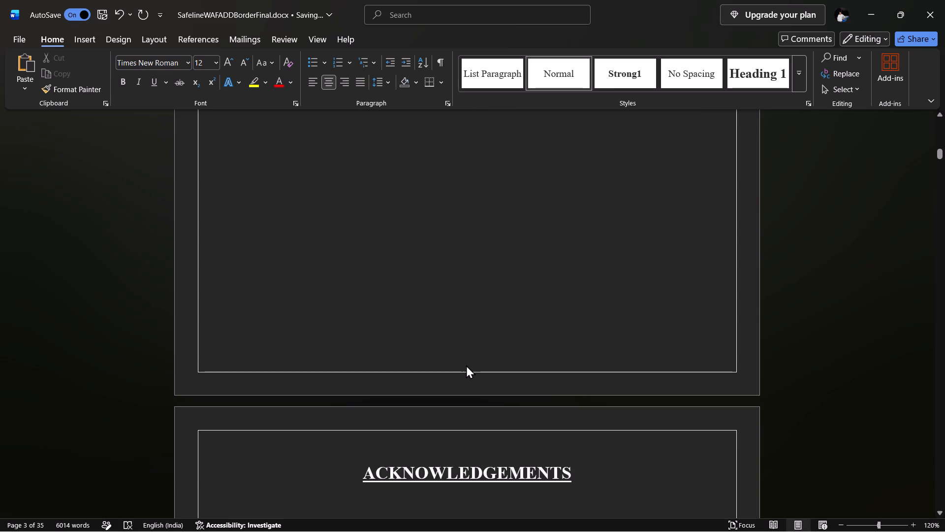
pyautogui.doubleClick(476, 309)
pyautogui.write('iii')
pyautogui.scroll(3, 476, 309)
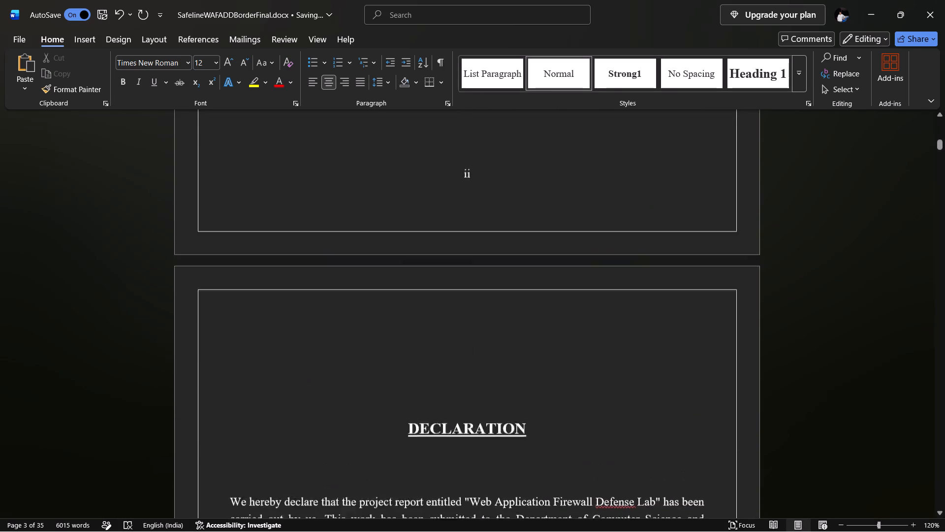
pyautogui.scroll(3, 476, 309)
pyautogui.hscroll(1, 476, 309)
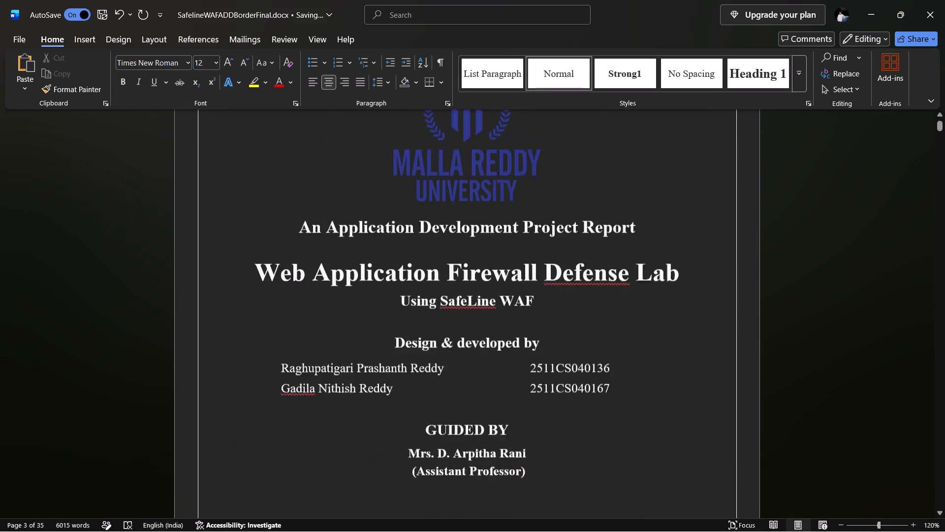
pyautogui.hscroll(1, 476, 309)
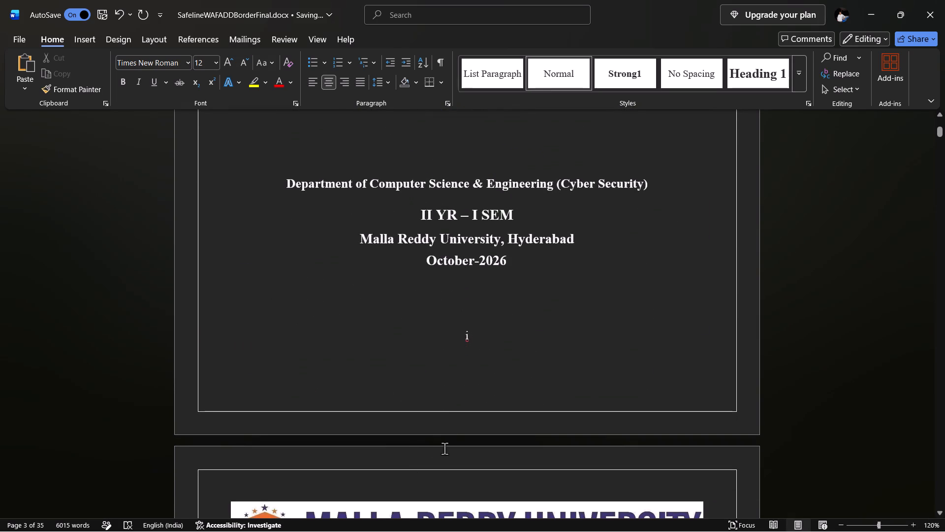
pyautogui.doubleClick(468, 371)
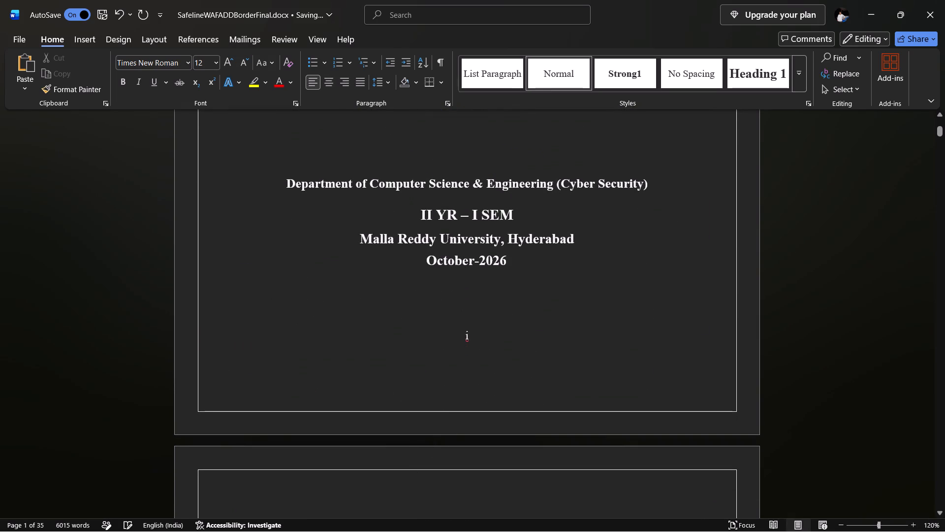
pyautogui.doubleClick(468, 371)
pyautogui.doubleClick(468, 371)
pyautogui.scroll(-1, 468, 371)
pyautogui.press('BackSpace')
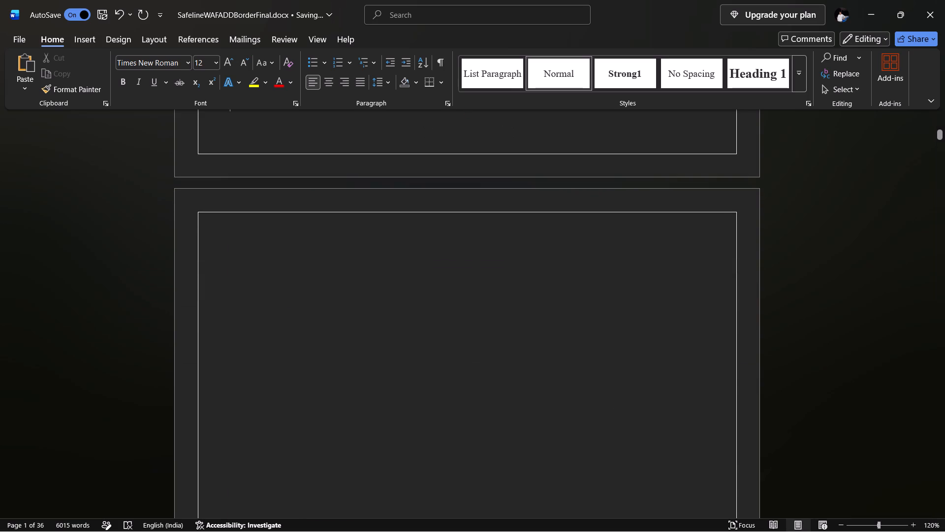
# Insert the Roman numeral iv centred below the student names near the bottom of the Acknowledgements page.
pyautogui.scroll(-1, 534, 426)
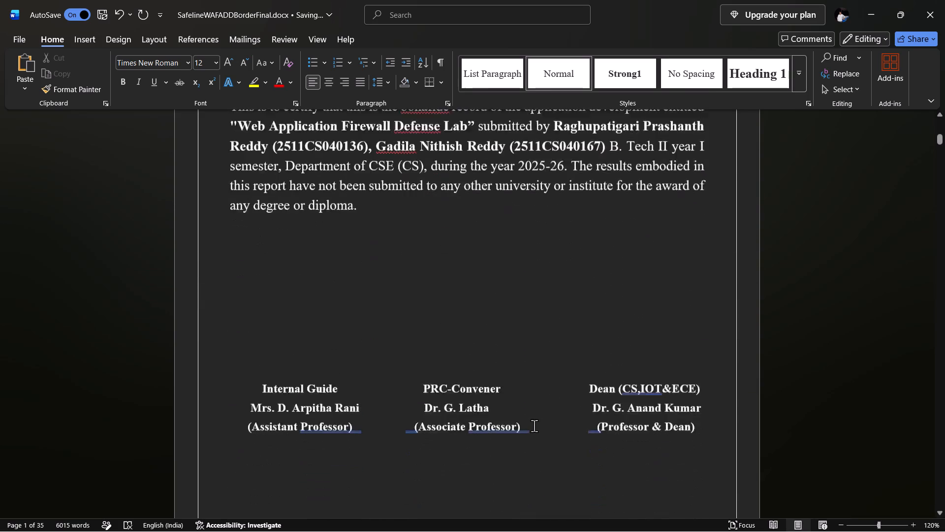
pyautogui.scroll(-3, 534, 426)
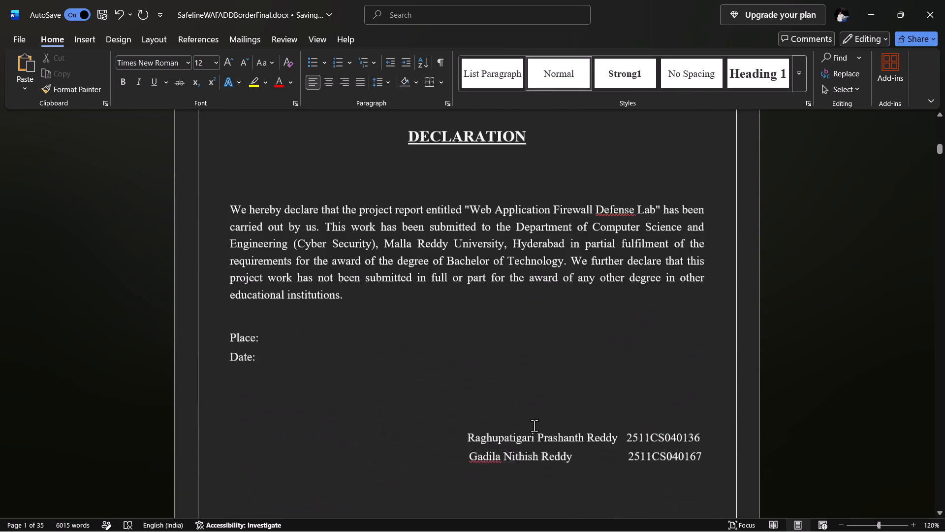
pyautogui.scroll(-3, 534, 426)
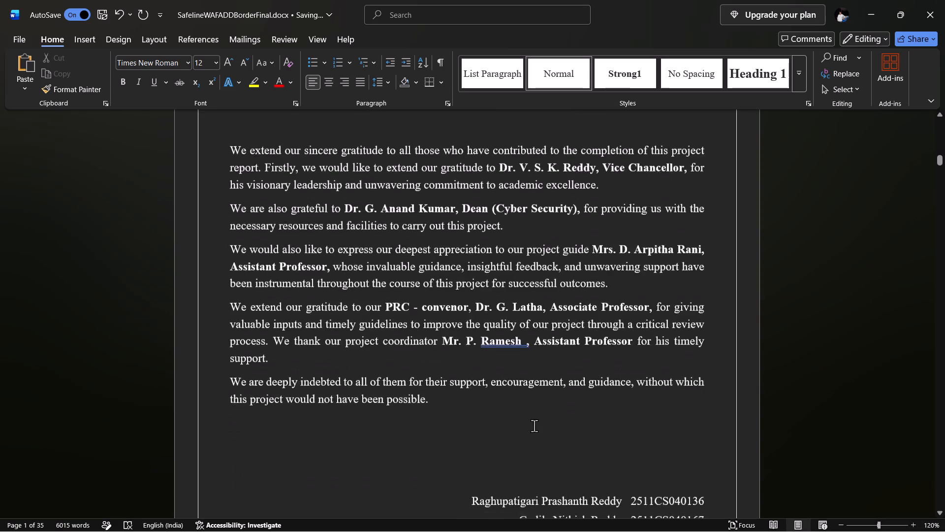
pyautogui.scroll(-3, 534, 426)
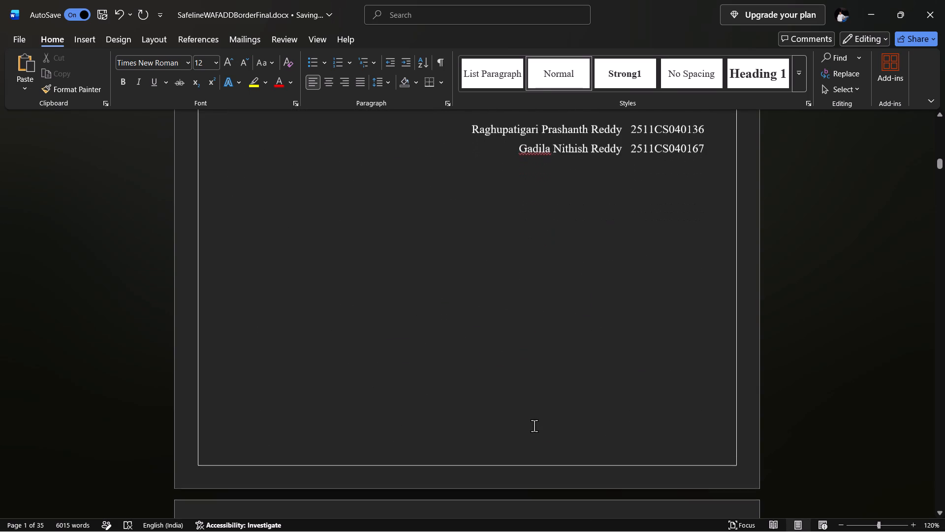
pyautogui.doubleClick(460, 418)
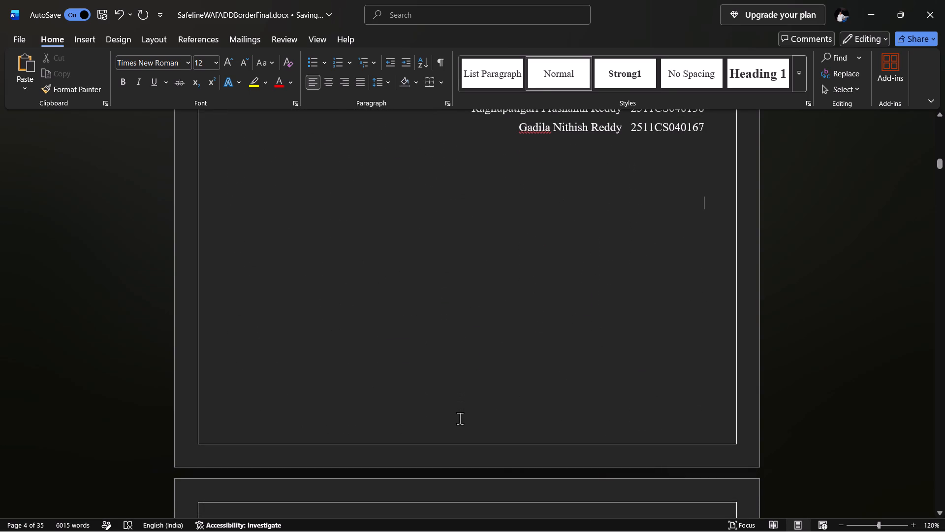
pyautogui.doubleClick(461, 394)
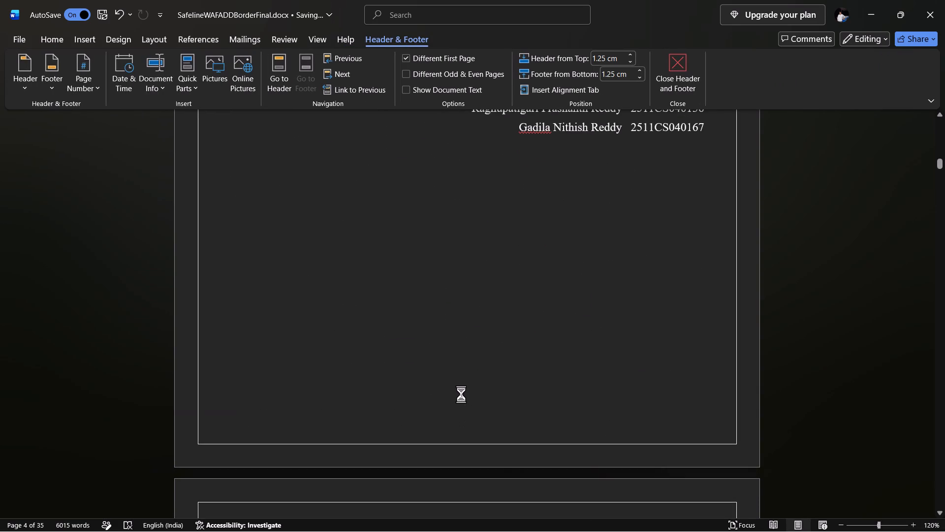
pyautogui.doubleClick(459, 397)
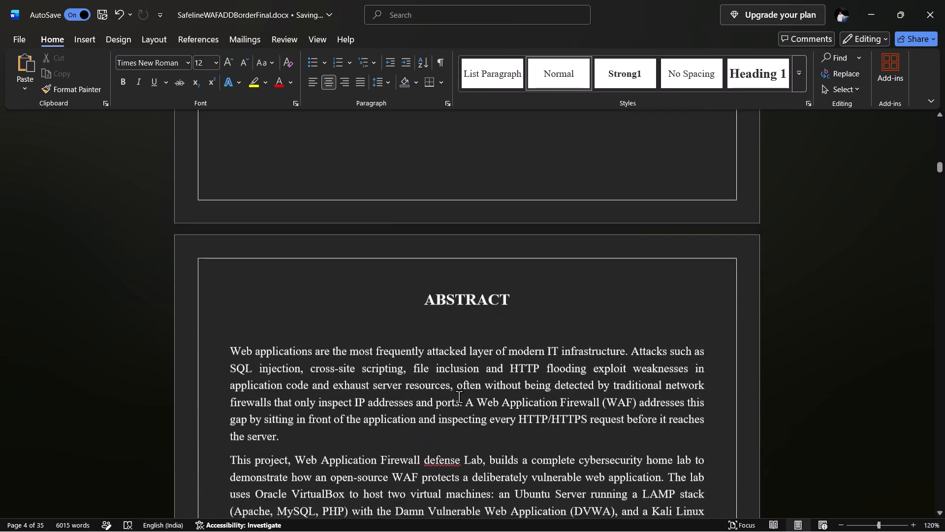
pyautogui.write('iv')
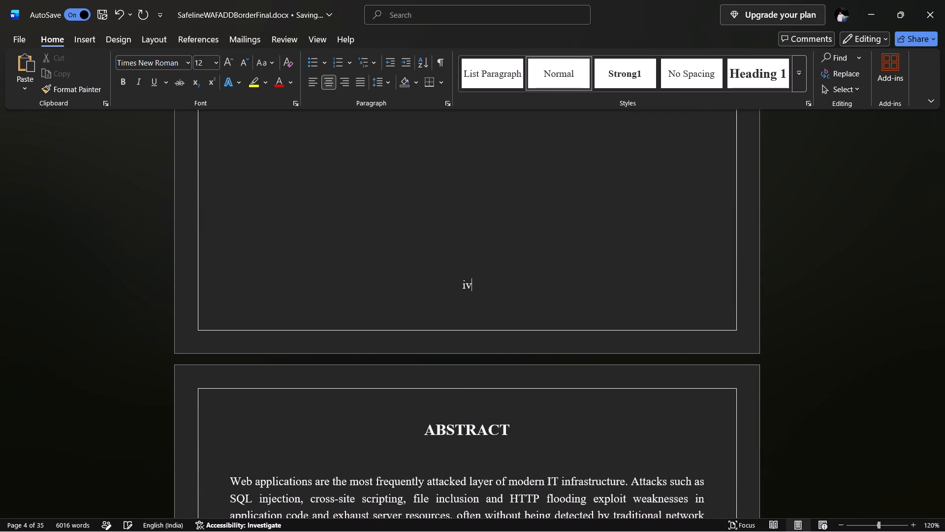
# Insert the Roman numeral v centred below the Keywords paragraph near the bottom of the Abstract page.
pyautogui.scroll(2, 553, 304)
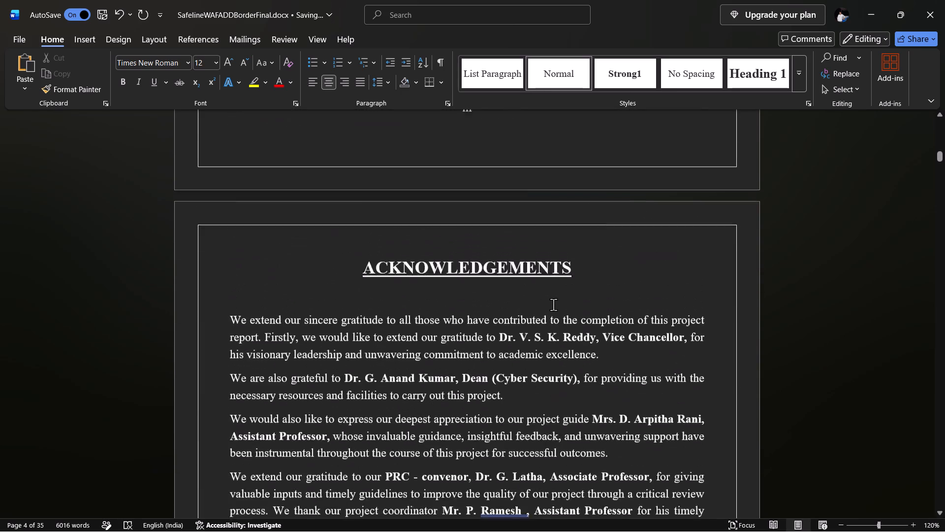
pyautogui.hscroll(1, 553, 304)
pyautogui.scroll(-1, 553, 304)
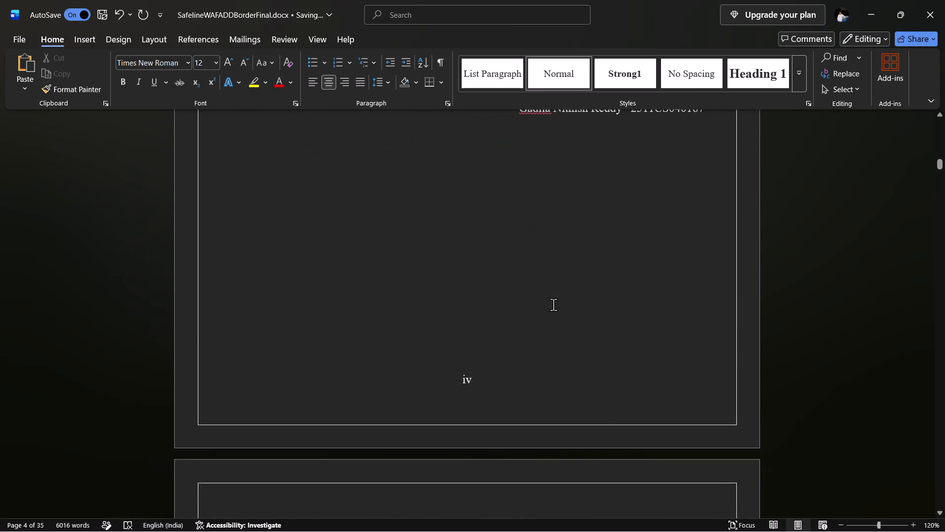
pyautogui.scroll(-3, 553, 304)
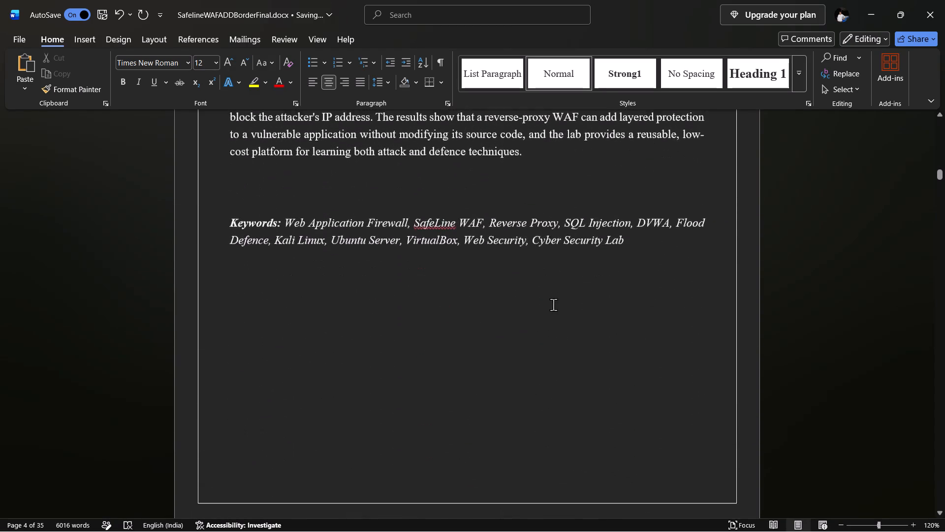
pyautogui.scroll(-1, 553, 304)
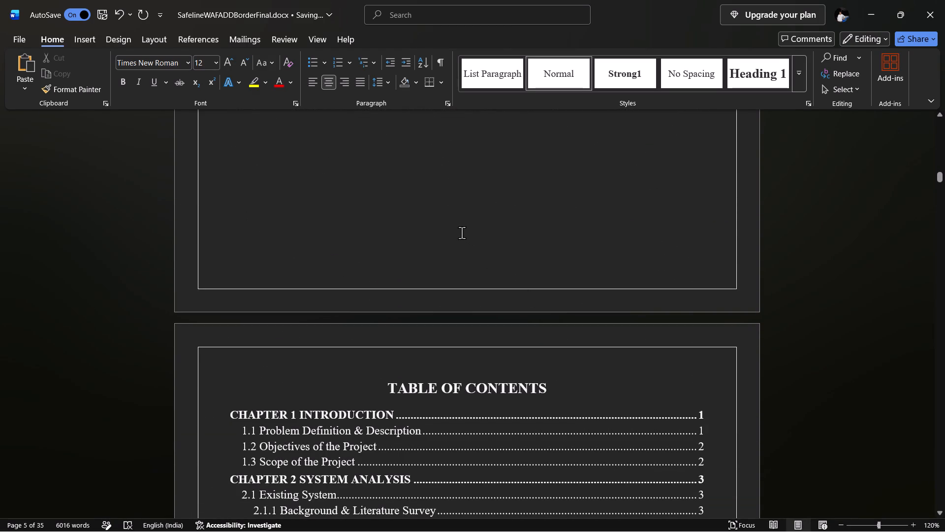
pyautogui.doubleClick(462, 233)
pyautogui.press('v')
# Examine the pages from the Abstract through the table of contents and figure lists to Chapter 1 for numeral placement and free space.
pyautogui.scroll(2, 520, 197)
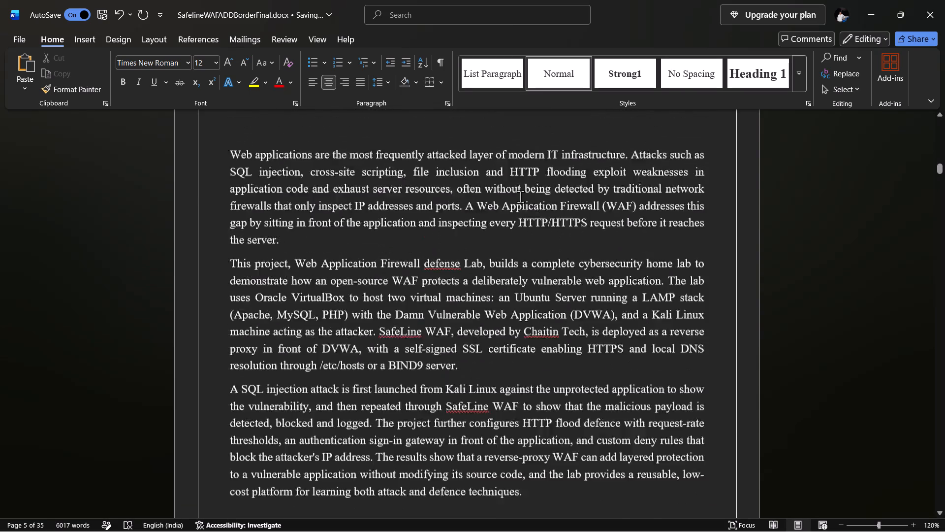
pyautogui.scroll(2, 520, 197)
pyautogui.scroll(-2, 520, 197)
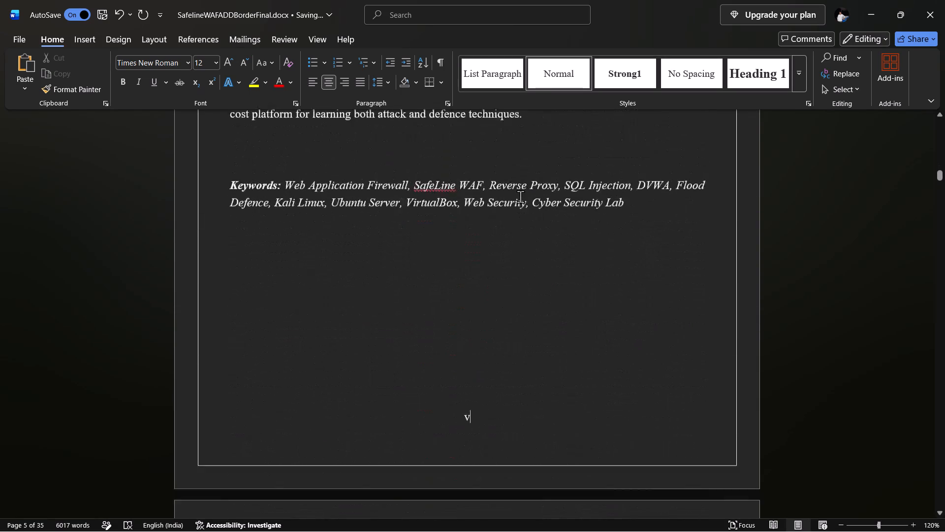
pyautogui.scroll(-2, 520, 197)
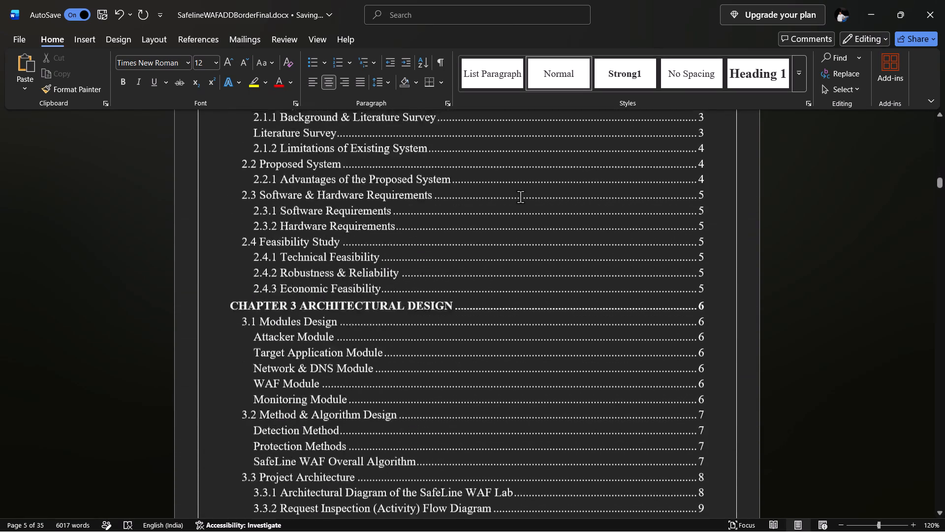
pyautogui.scroll(-3, 520, 197)
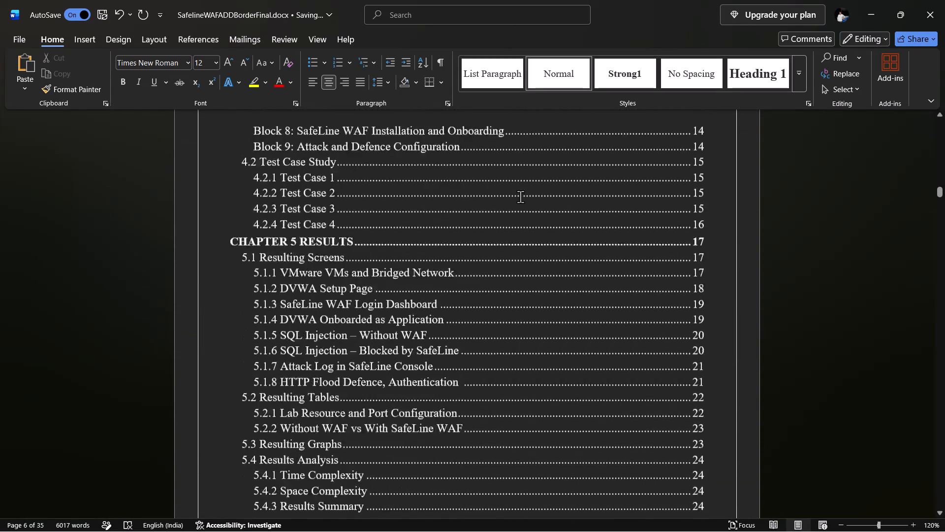
pyautogui.scroll(-3, 520, 197)
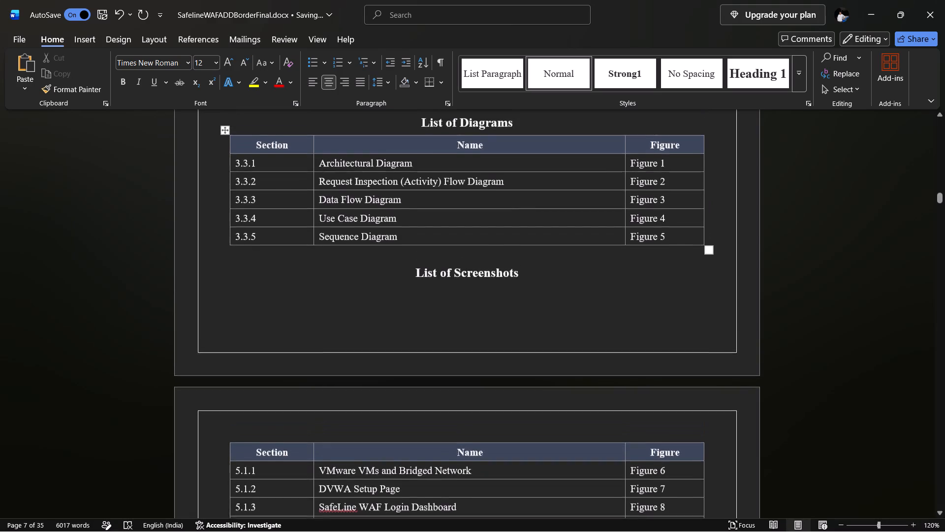
pyautogui.scroll(-3, 520, 197)
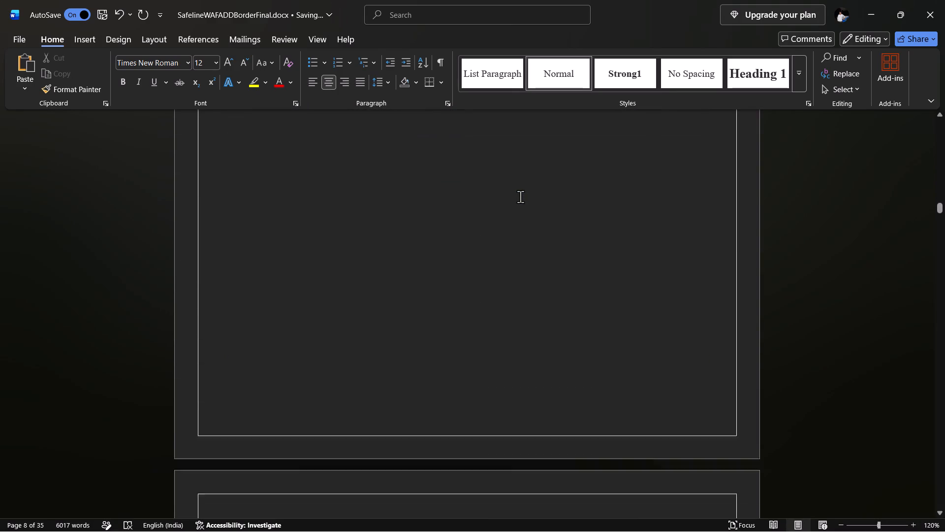
pyautogui.scroll(-1, 520, 197)
pyautogui.scroll(1, 520, 197)
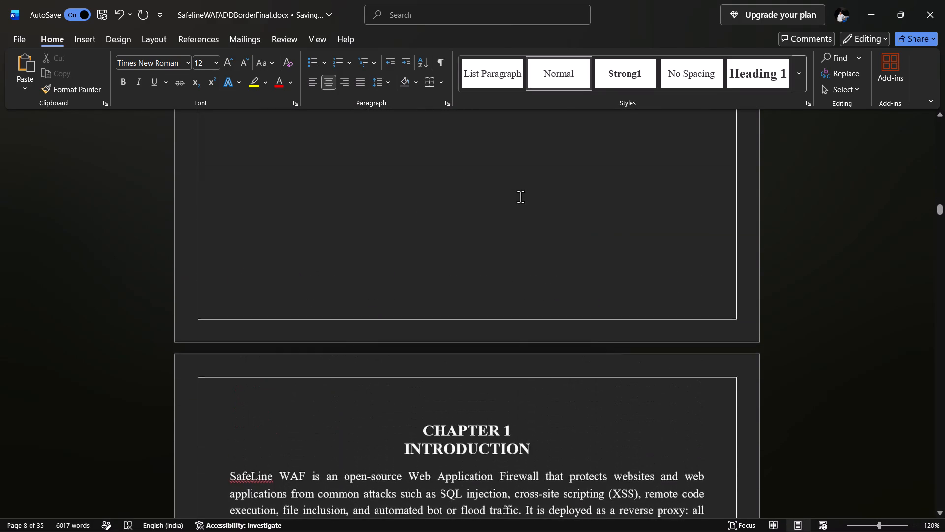
pyautogui.scroll(5, 520, 197)
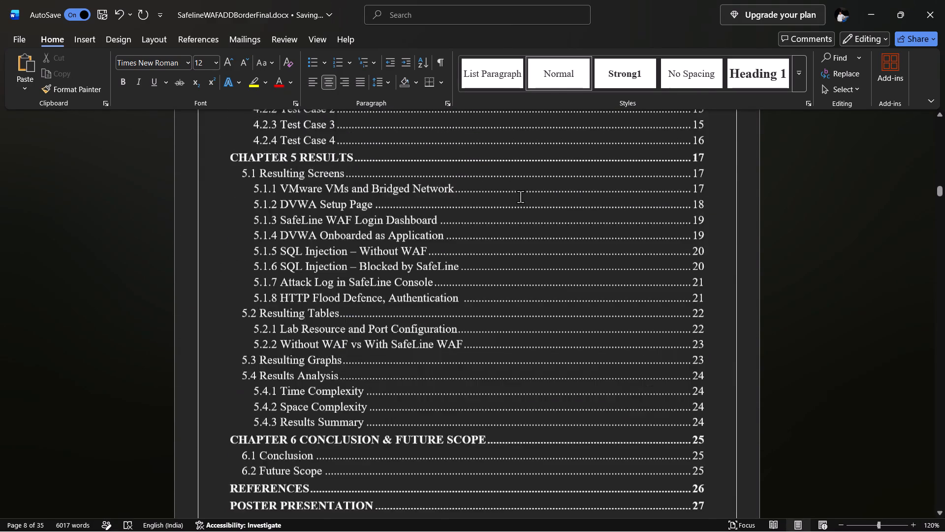
pyautogui.scroll(4, 520, 197)
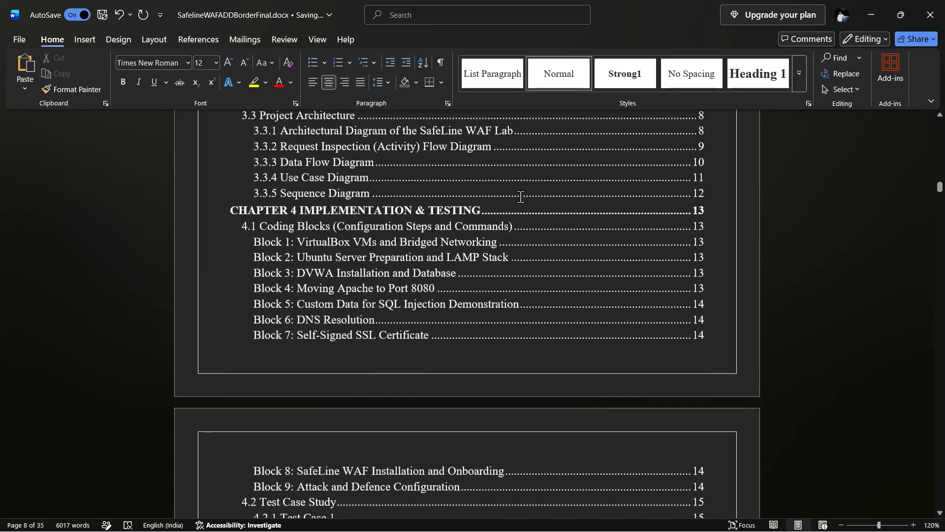
pyautogui.scroll(3, 520, 197)
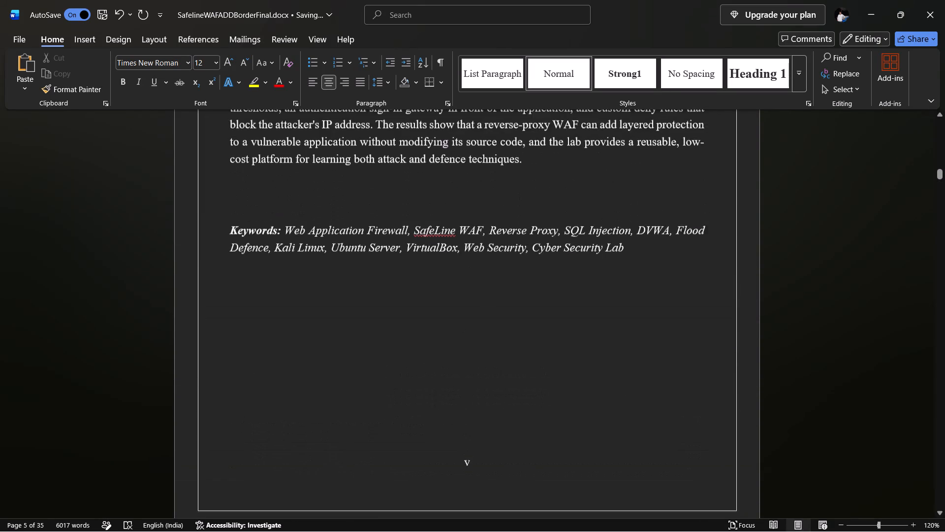
pyautogui.scroll(-3, 520, 197)
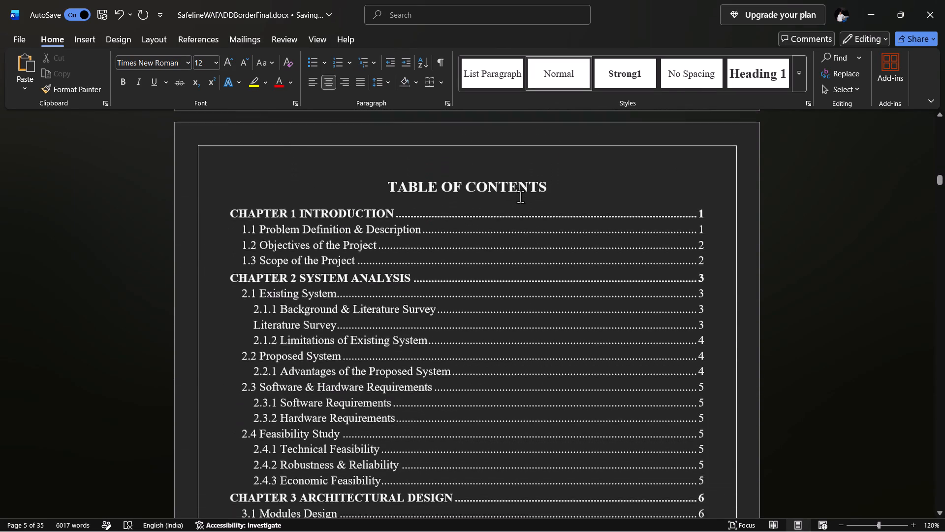
# Open the Section 2 footer below the first table of contents page and turn off Different First Page.
pyautogui.scroll(-3, 520, 197)
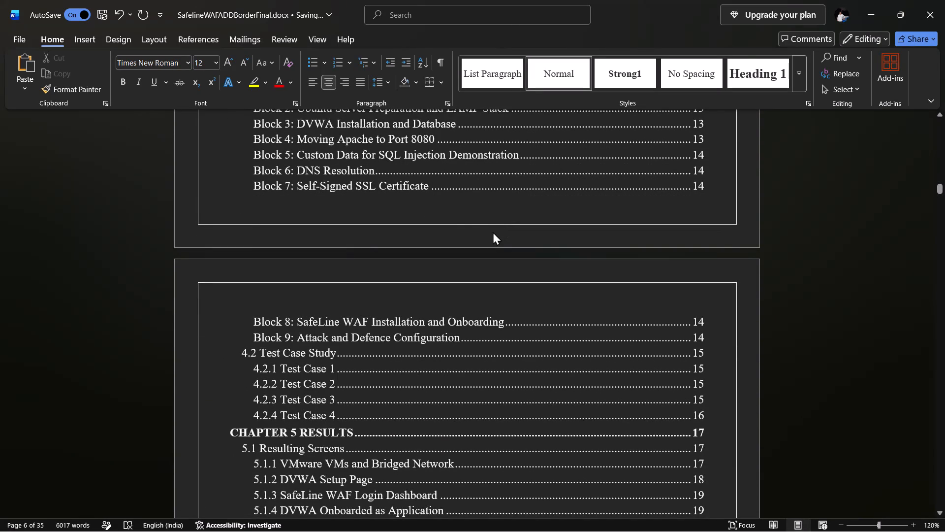
pyautogui.doubleClick(458, 205)
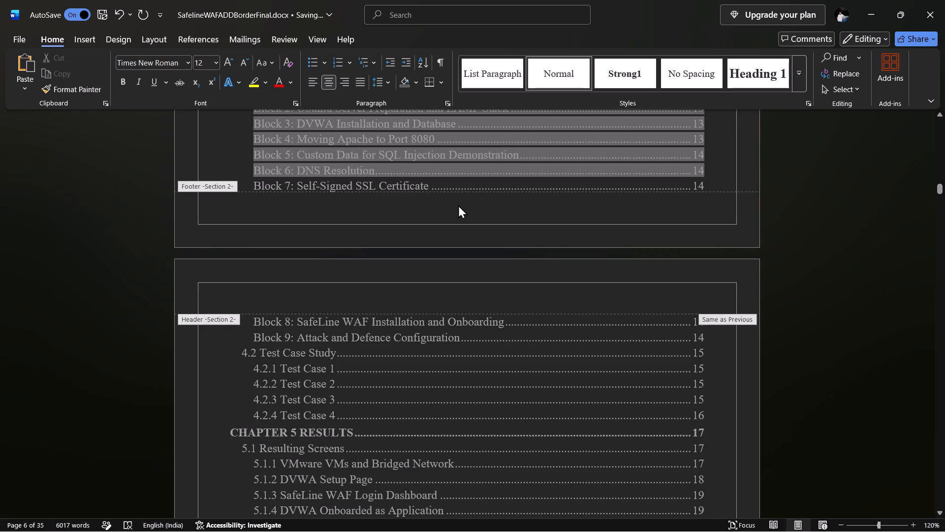
pyautogui.doubleClick(453, 206)
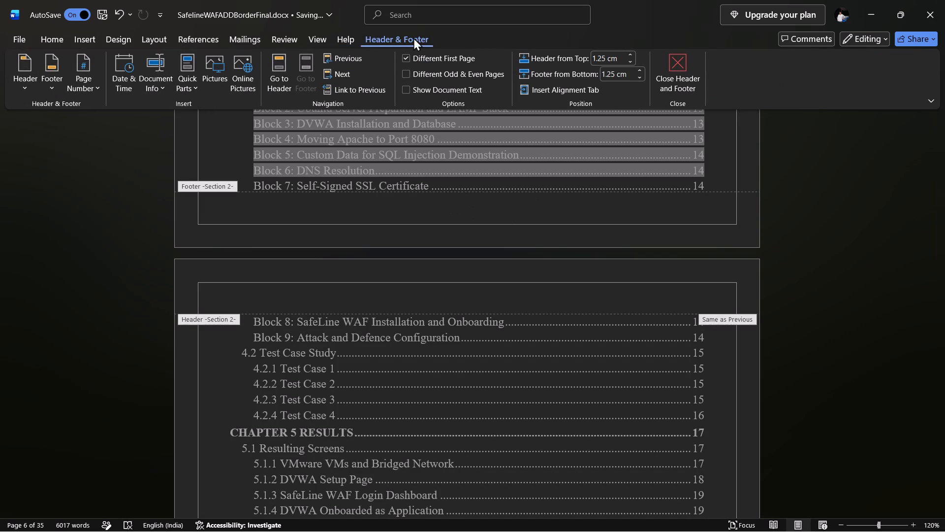
pyautogui.click(404, 56)
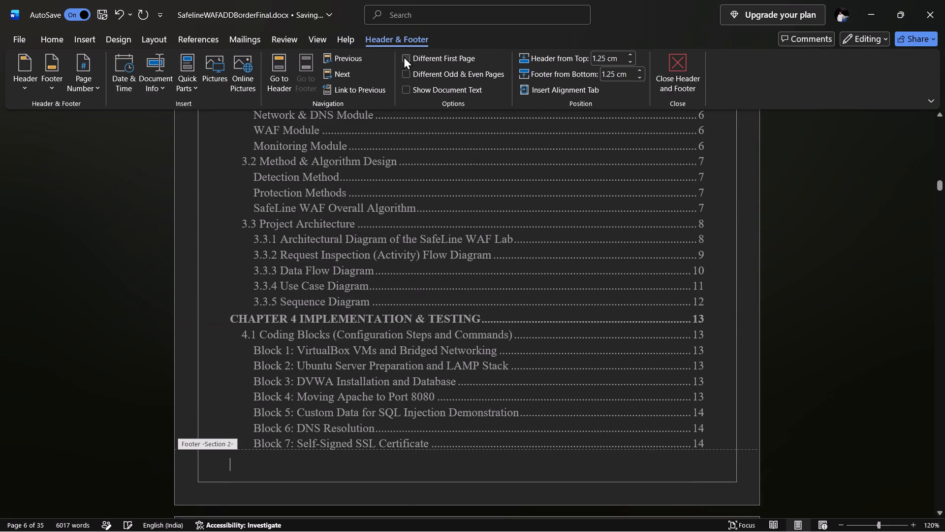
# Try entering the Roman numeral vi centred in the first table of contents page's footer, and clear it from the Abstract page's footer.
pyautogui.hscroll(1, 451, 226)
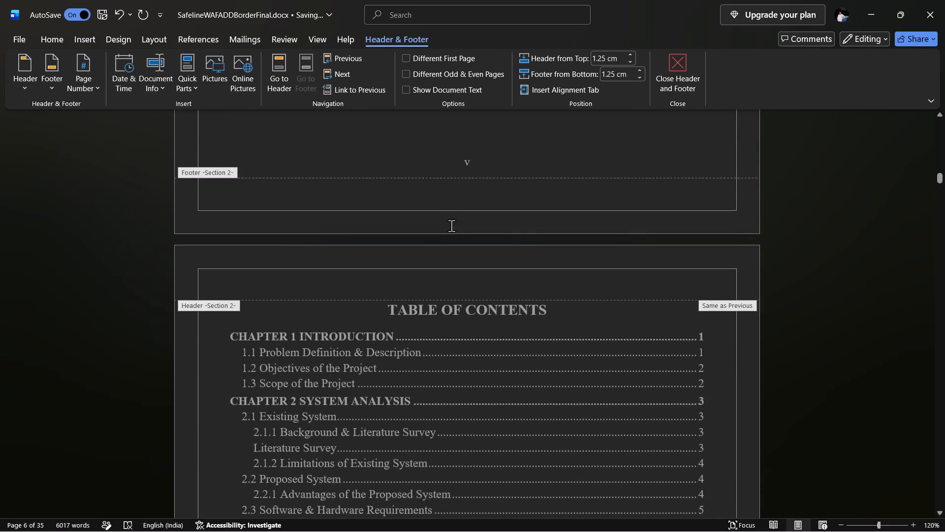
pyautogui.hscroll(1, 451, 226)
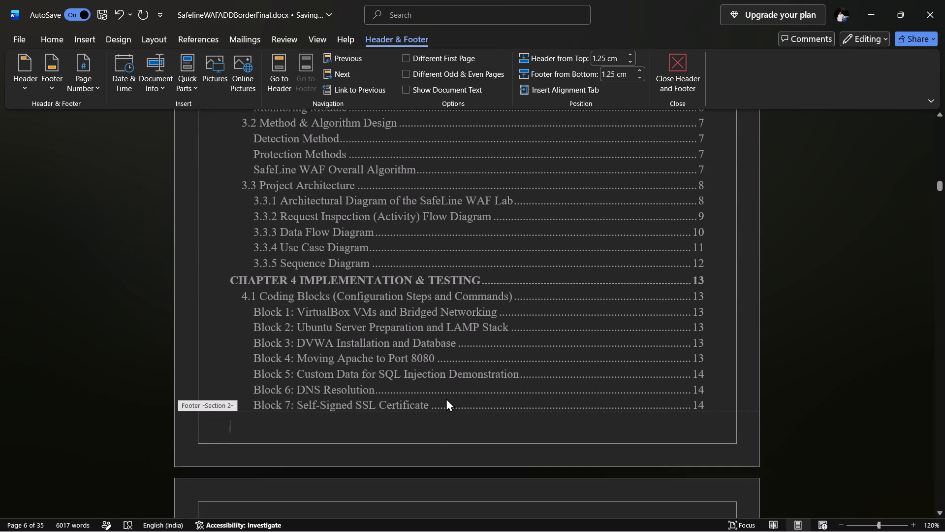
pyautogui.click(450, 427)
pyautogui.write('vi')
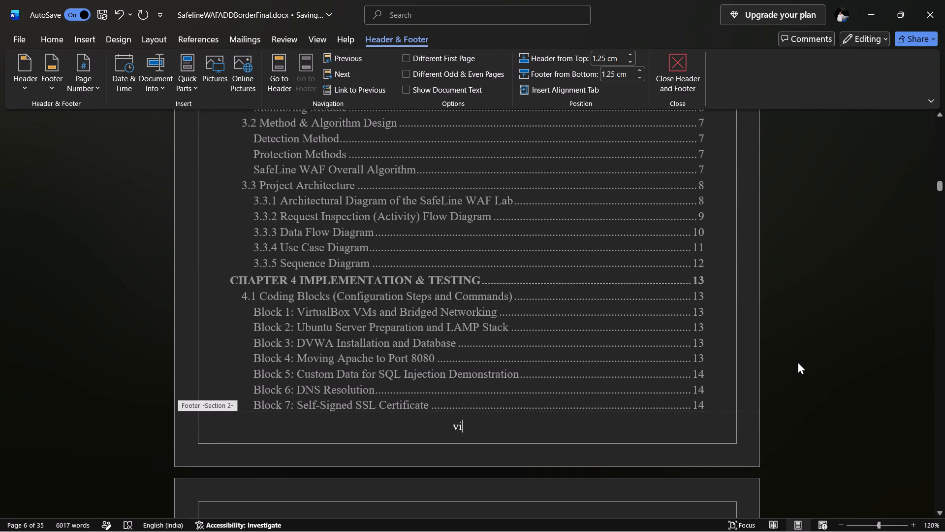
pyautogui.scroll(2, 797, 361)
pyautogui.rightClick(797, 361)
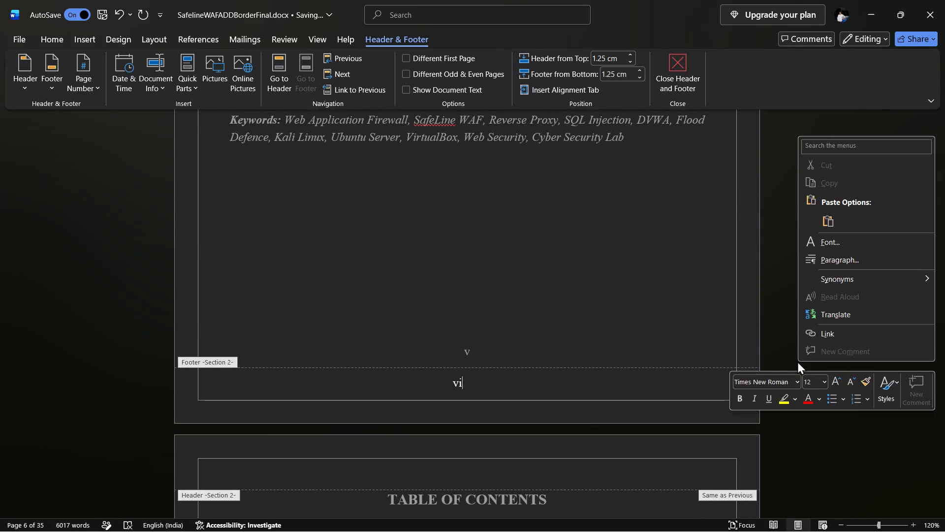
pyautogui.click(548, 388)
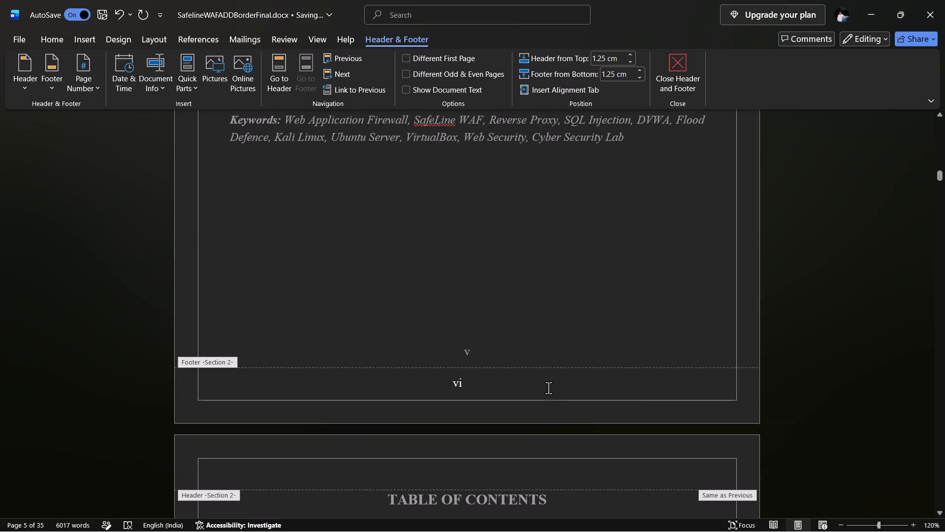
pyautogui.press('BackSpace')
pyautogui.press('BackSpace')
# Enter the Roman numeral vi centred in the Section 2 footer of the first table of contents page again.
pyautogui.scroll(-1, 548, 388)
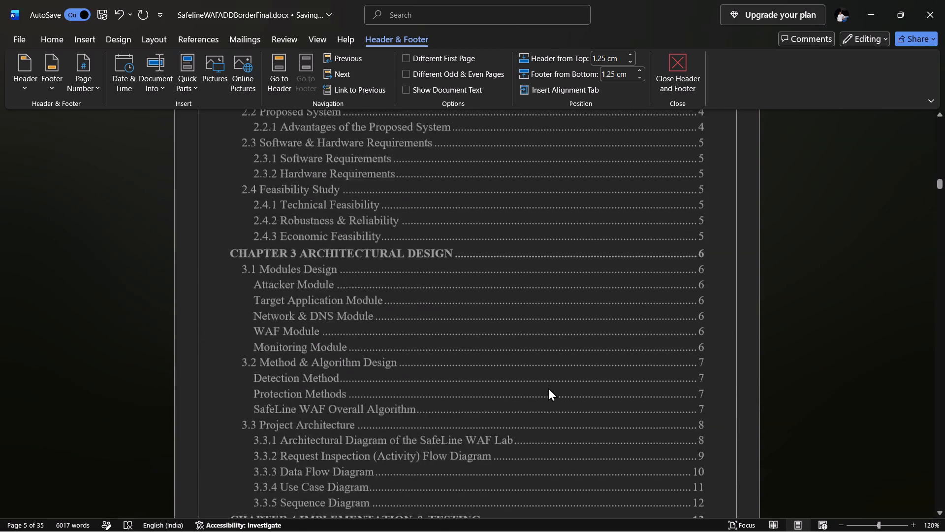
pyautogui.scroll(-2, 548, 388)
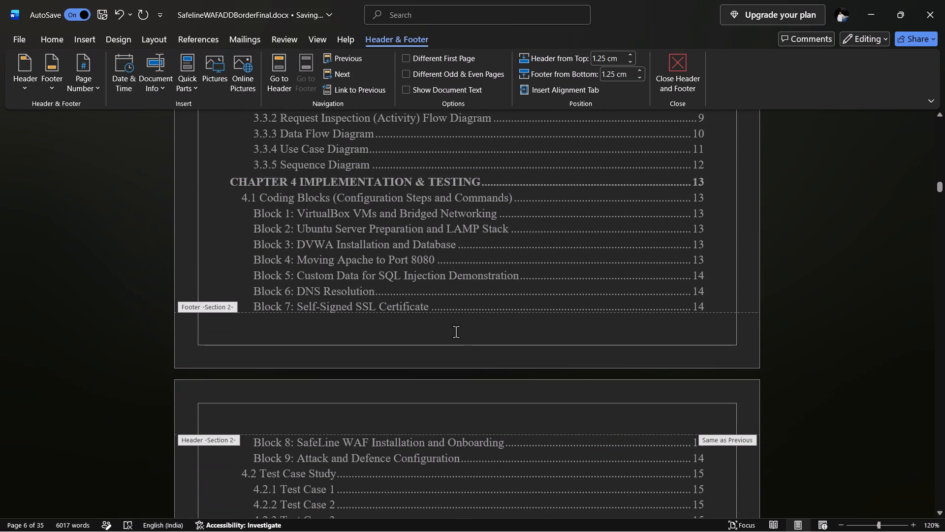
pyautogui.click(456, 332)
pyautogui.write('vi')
# Turn on Different Odd & Even Pages for the headers and footers.
pyautogui.click(426, 74)
pyautogui.scroll(1, 462, 334)
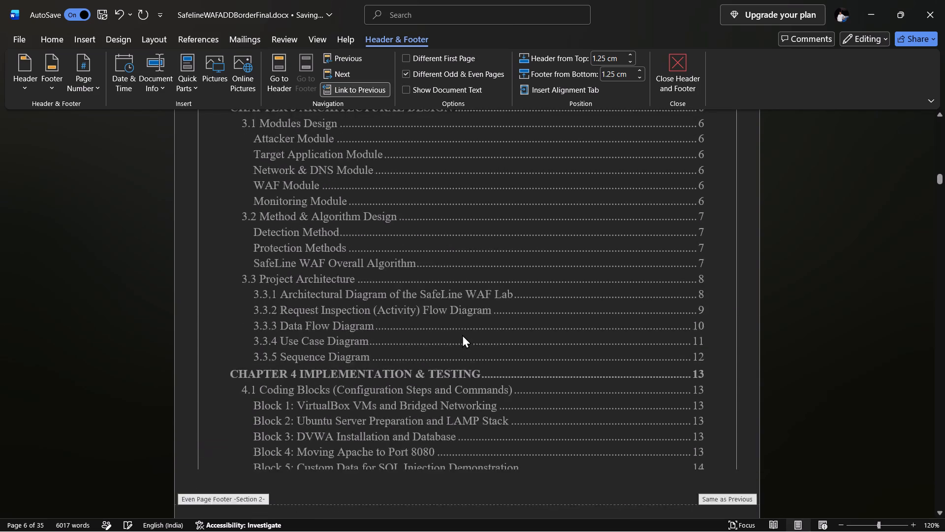
pyautogui.scroll(1, 462, 334)
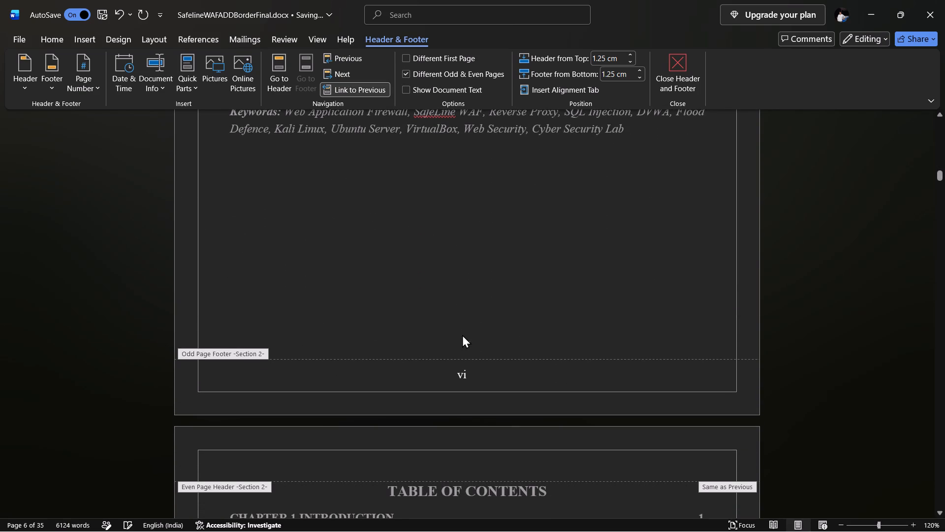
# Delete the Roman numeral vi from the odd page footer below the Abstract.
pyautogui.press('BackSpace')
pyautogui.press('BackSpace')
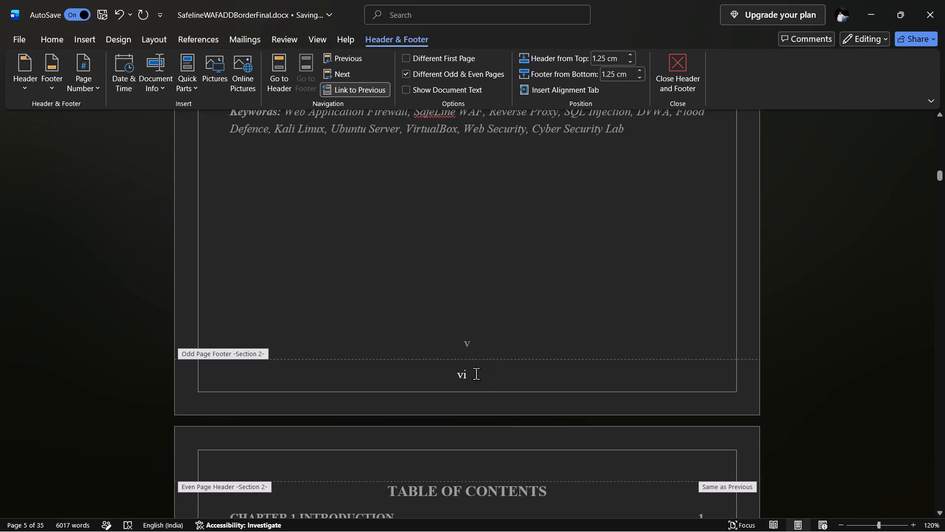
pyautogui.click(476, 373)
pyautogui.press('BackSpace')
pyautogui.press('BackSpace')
# Examine the odd and even page footers from the cover page through the front matter to the first page of Chapter 1.
pyautogui.scroll(1, 476, 373)
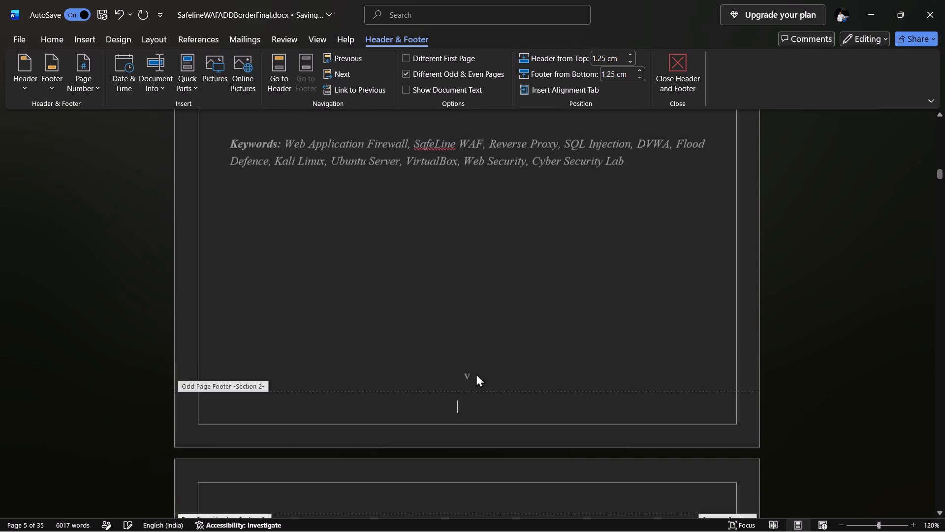
pyautogui.scroll(3, 476, 373)
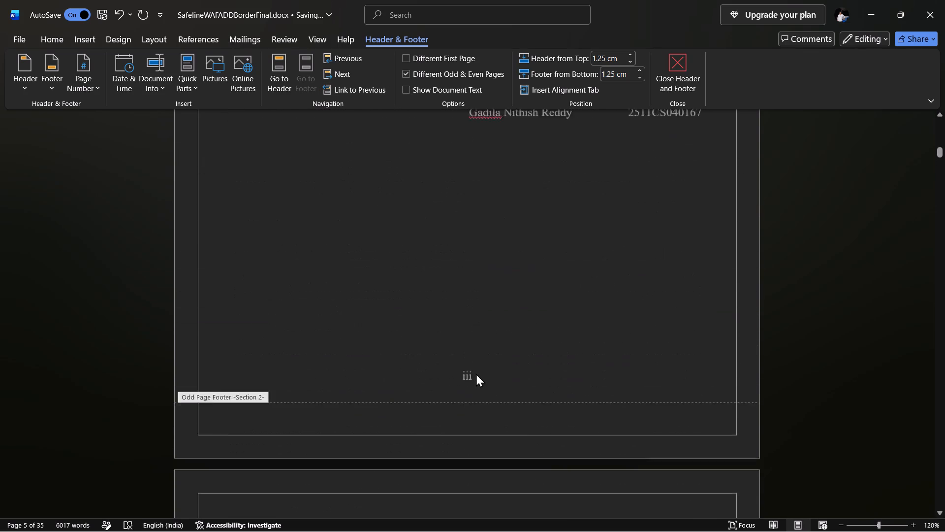
pyautogui.scroll(3, 476, 373)
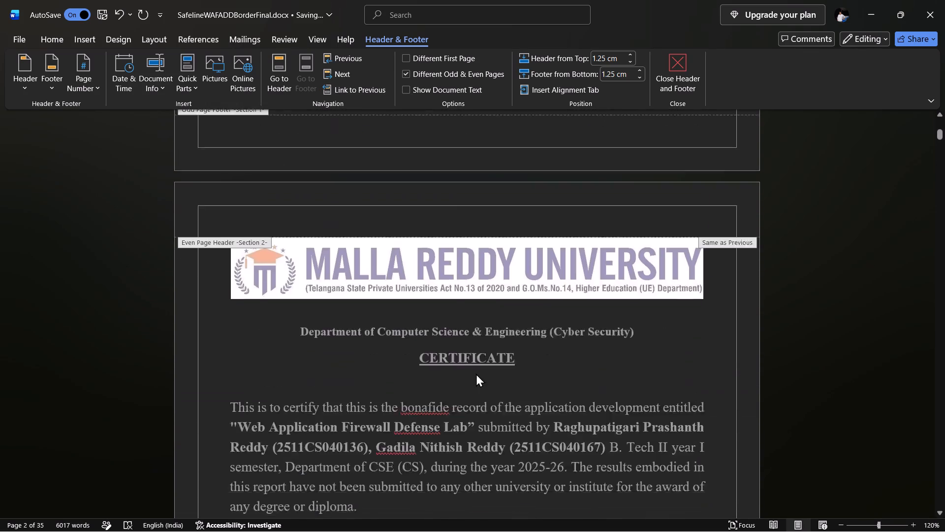
pyautogui.scroll(2, 476, 373)
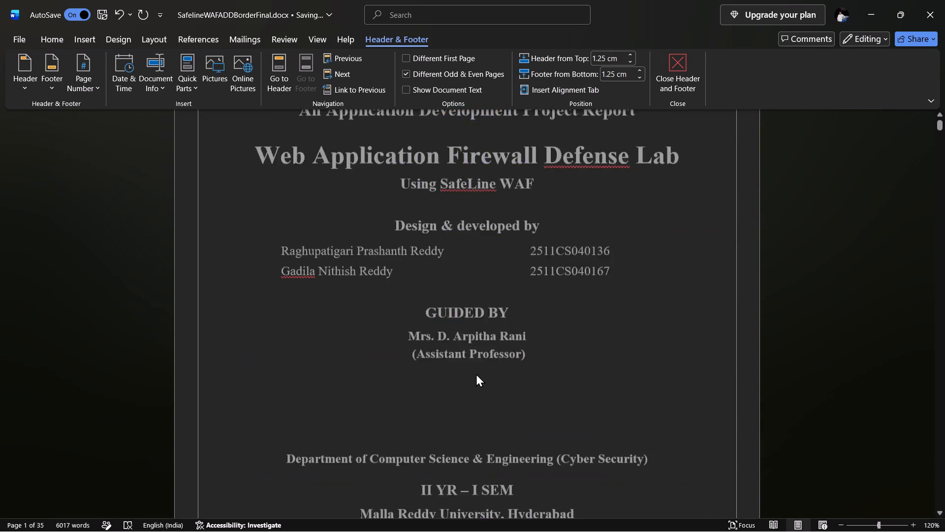
pyautogui.scroll(2, 476, 373)
pyautogui.scroll(-2, 476, 373)
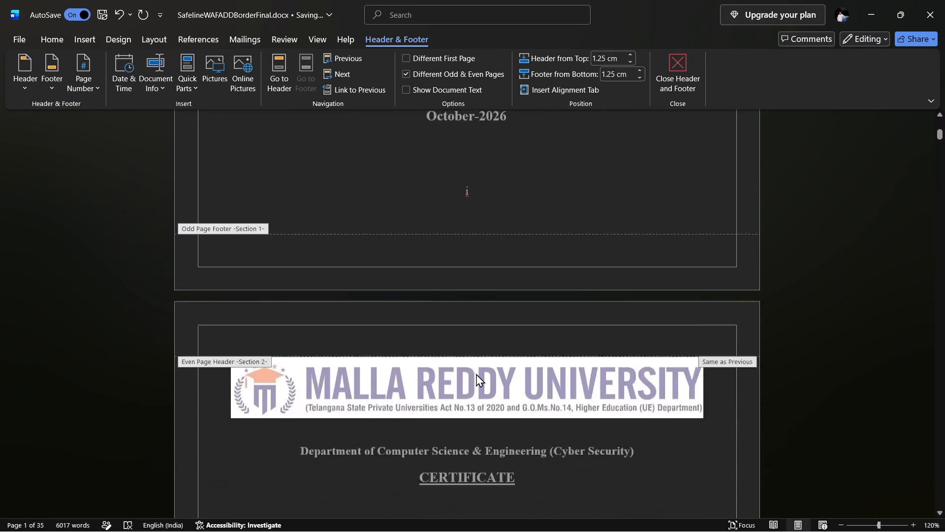
pyautogui.scroll(-3, 476, 373)
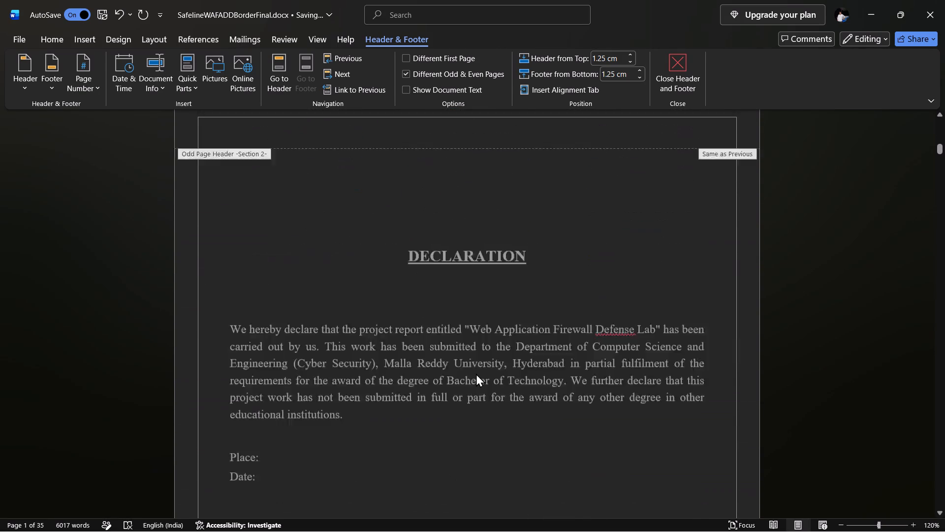
pyautogui.scroll(-3, 476, 373)
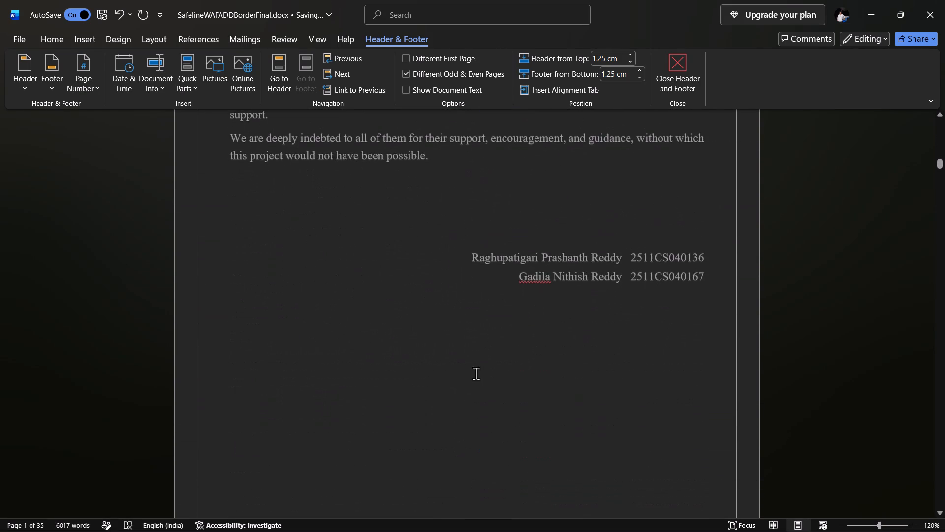
pyautogui.scroll(-3, 476, 373)
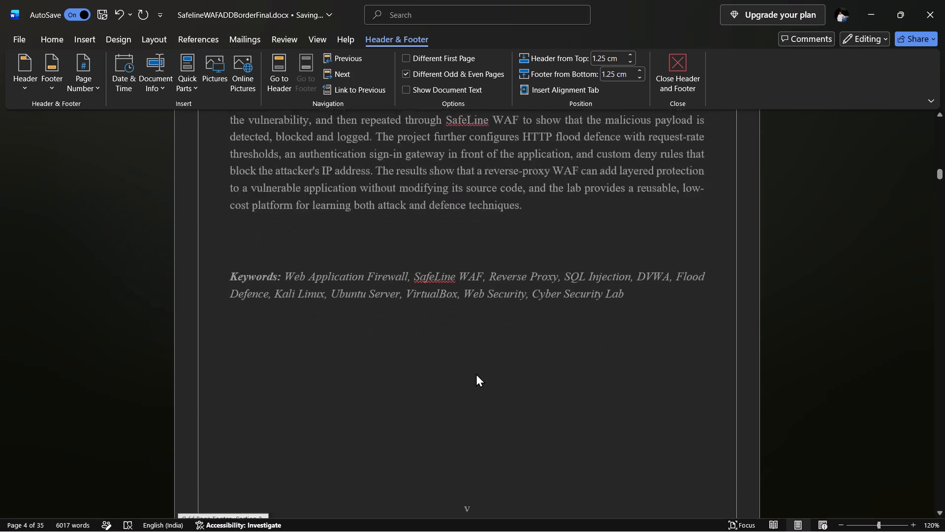
pyautogui.scroll(-2, 476, 373)
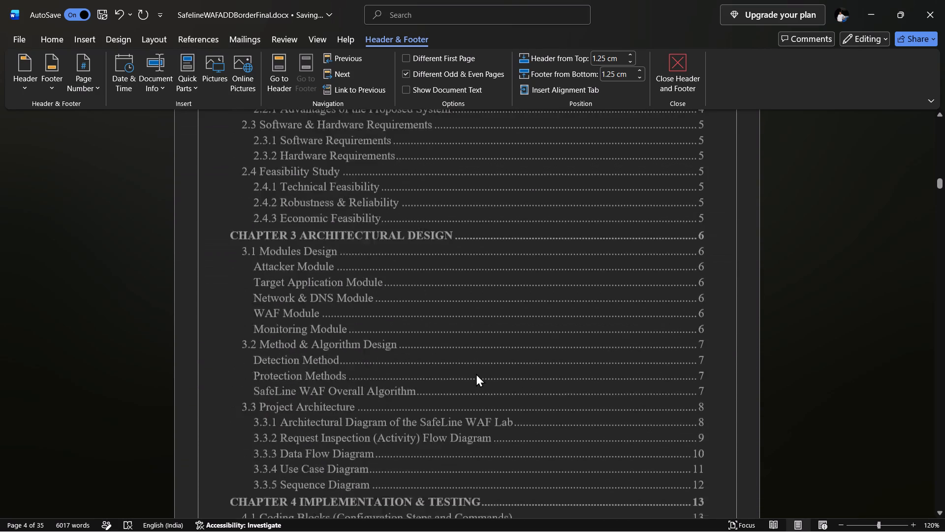
pyautogui.scroll(-2, 476, 373)
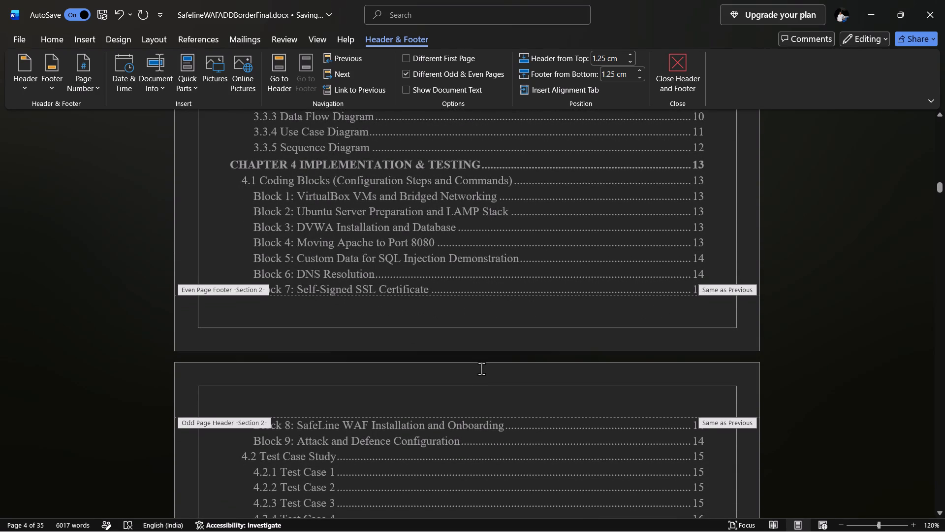
pyautogui.scroll(-2, 481, 368)
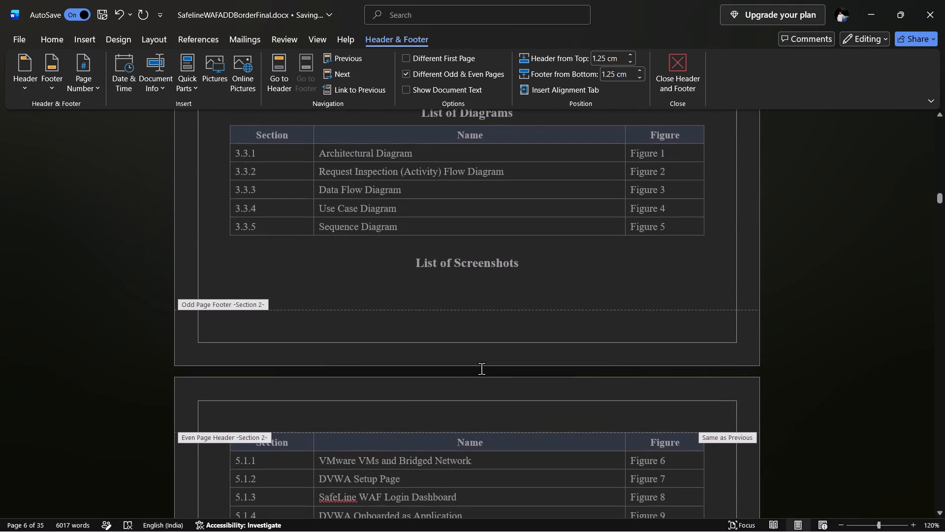
pyautogui.scroll(-3, 481, 368)
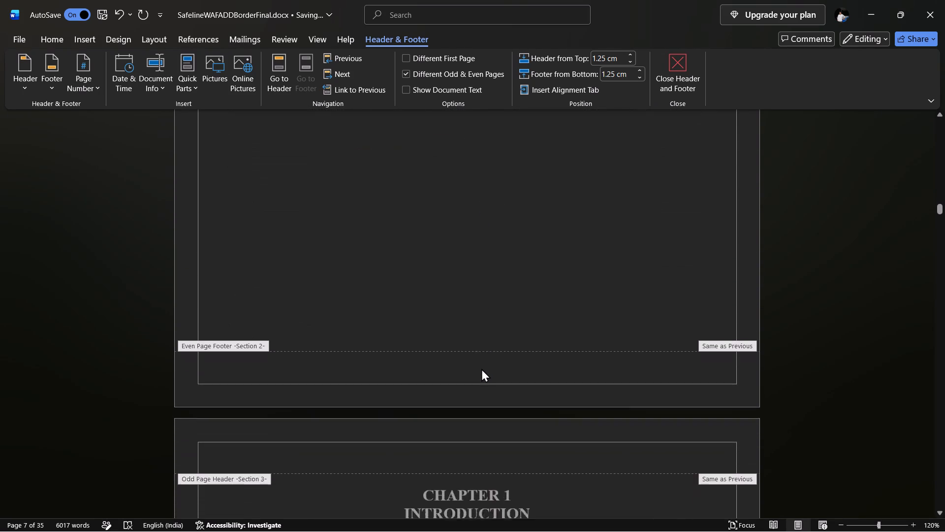
pyautogui.scroll(-2, 481, 368)
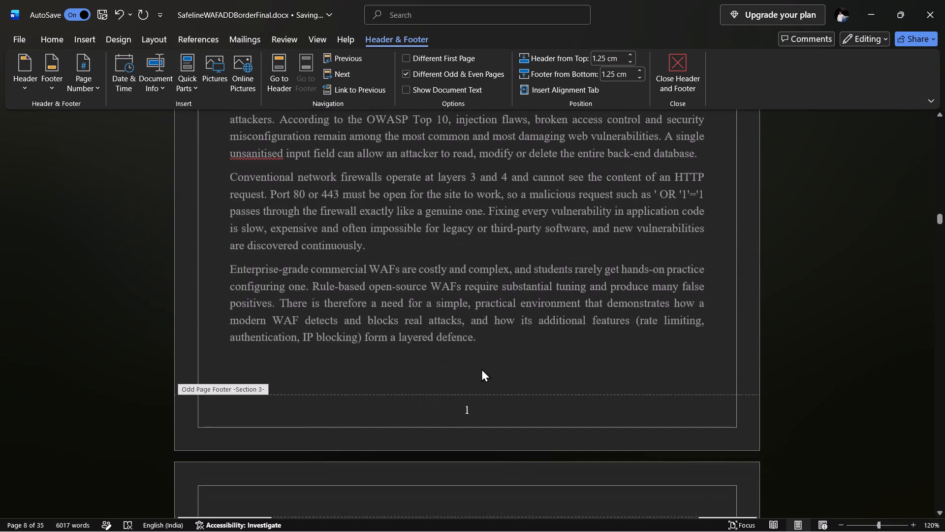
pyautogui.scroll(-1, 481, 368)
# Examine the page numbering in the odd and even Section 3 footers of the Chapter 1 pages.
pyautogui.scroll(1, 481, 368)
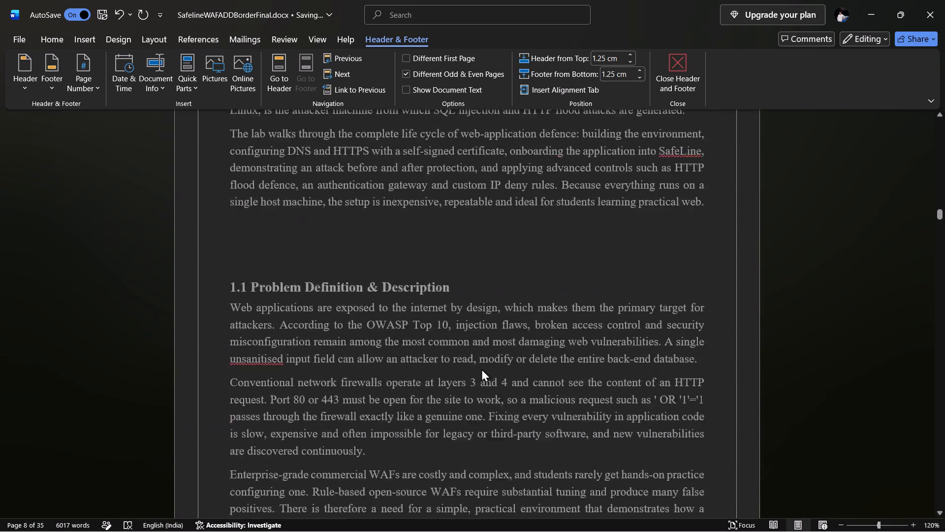
pyautogui.scroll(2, 481, 368)
pyautogui.scroll(-1, 481, 368)
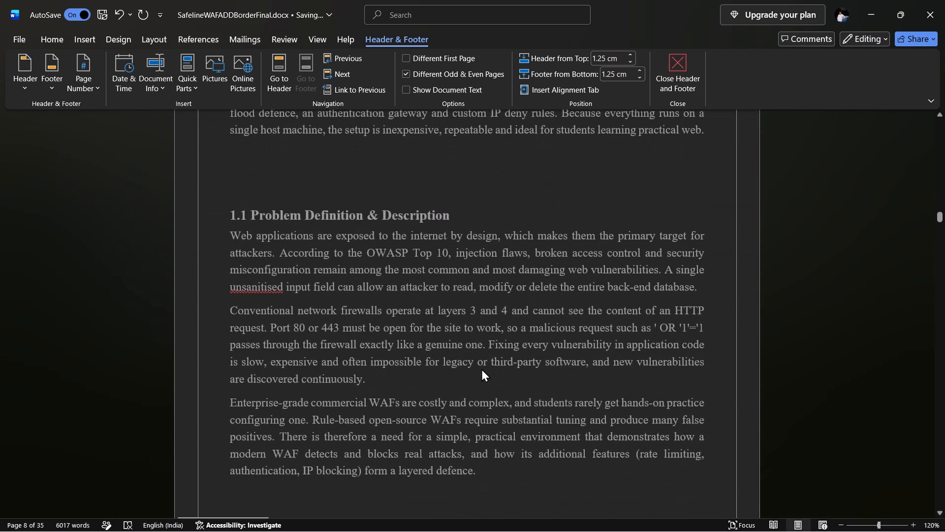
pyautogui.scroll(-1, 481, 368)
pyautogui.click(474, 448)
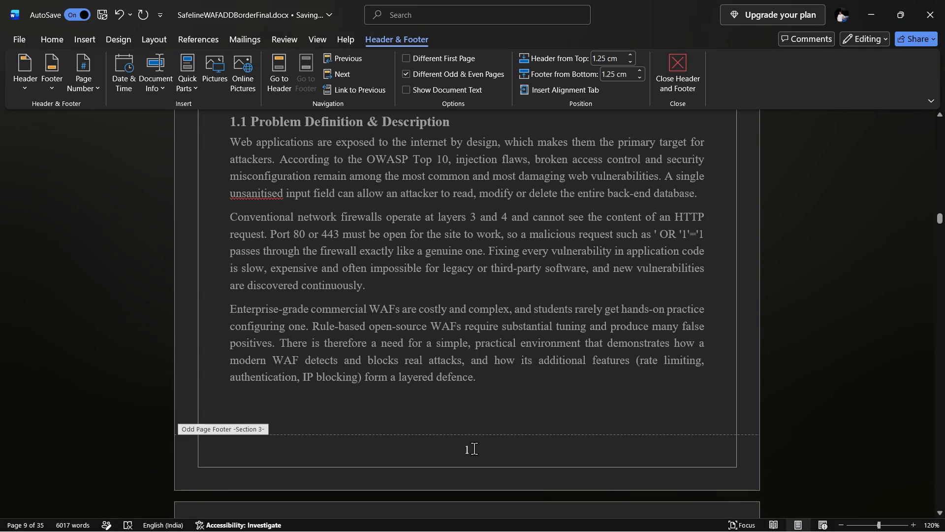
pyautogui.scroll(-2, 474, 448)
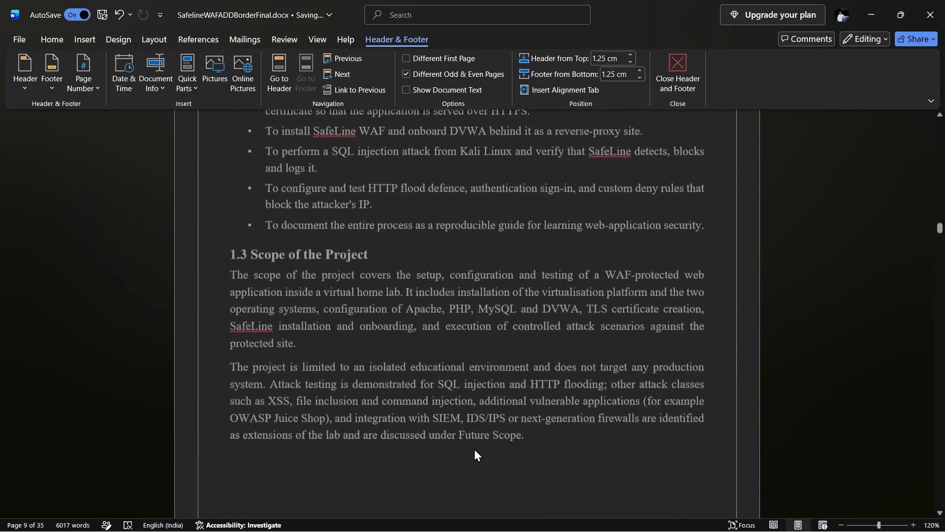
pyautogui.scroll(-2, 474, 448)
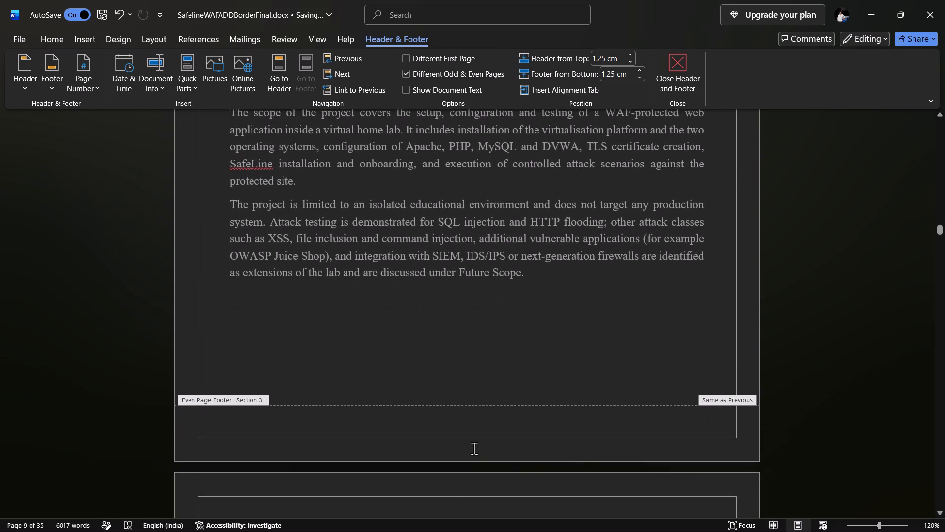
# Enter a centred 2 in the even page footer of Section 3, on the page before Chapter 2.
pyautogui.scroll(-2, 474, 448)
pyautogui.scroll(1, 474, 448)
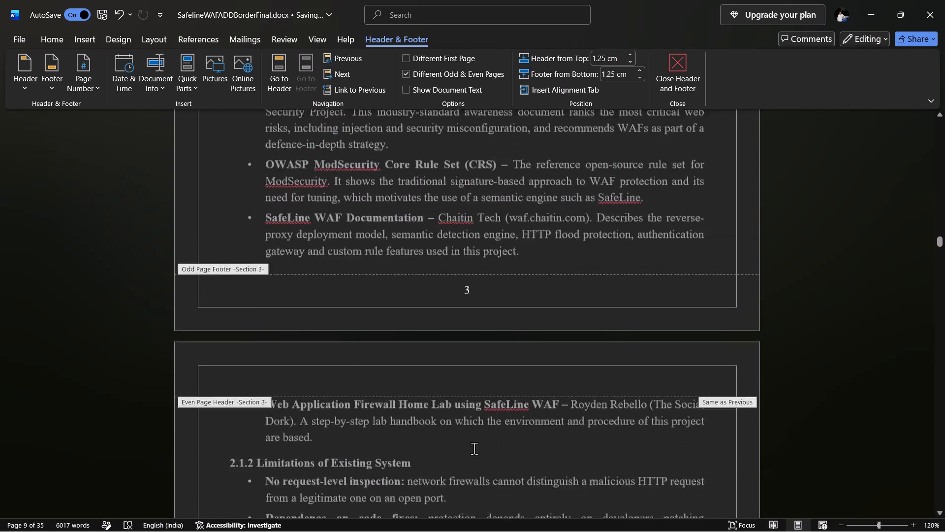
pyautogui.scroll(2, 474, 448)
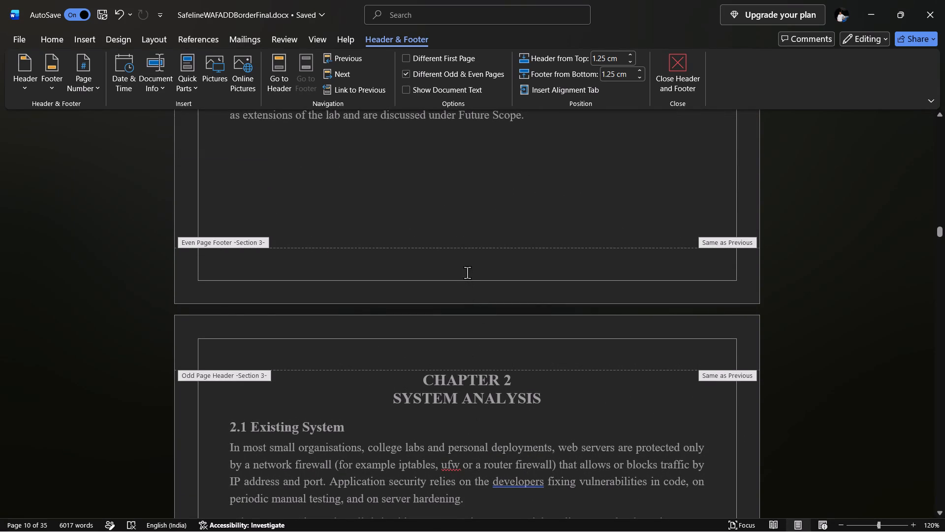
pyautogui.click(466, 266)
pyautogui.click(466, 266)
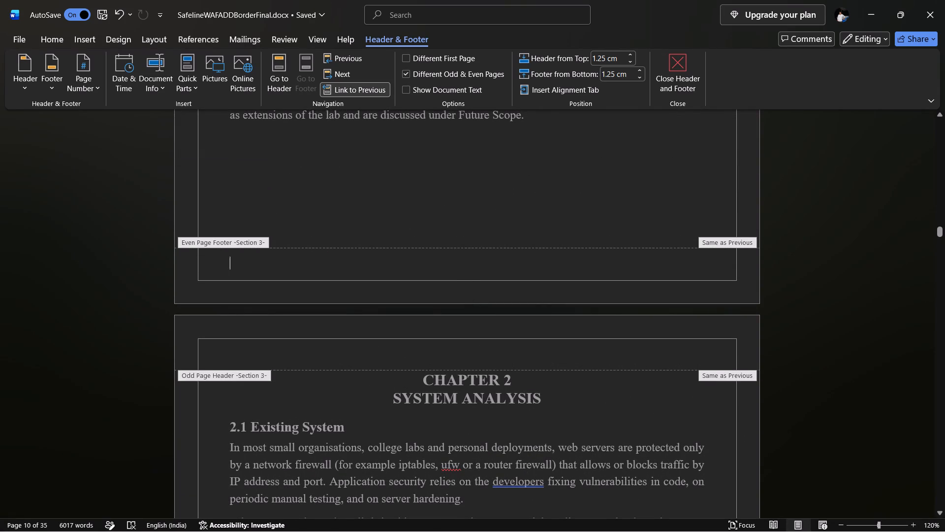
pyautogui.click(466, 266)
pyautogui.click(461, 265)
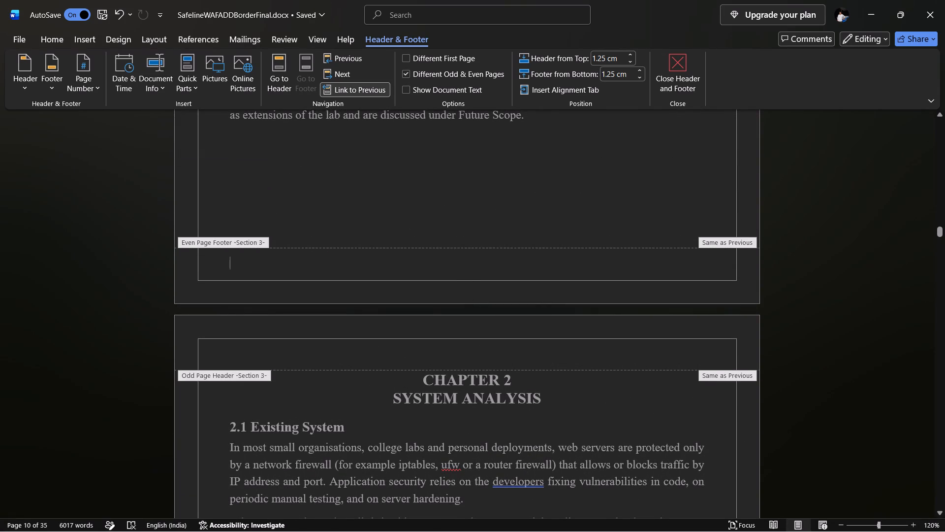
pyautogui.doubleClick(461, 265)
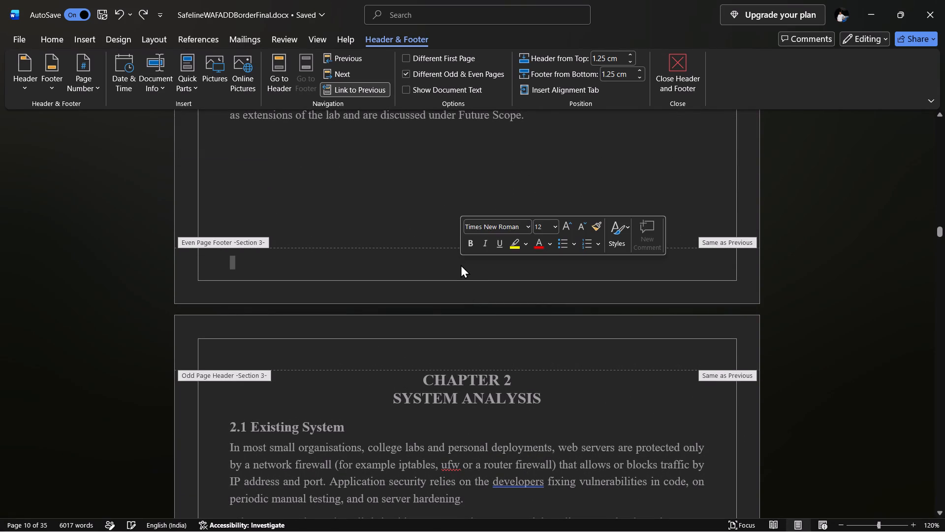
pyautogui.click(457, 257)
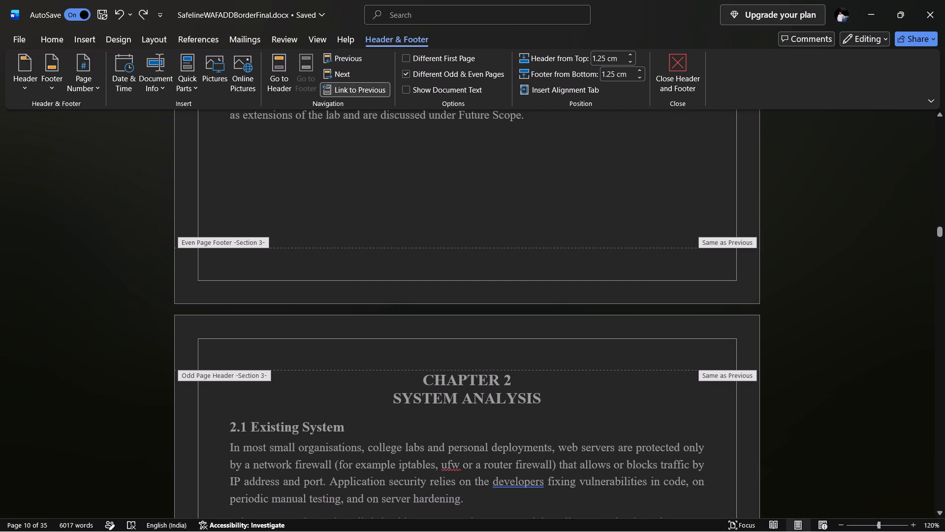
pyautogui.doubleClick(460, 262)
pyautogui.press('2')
# Undo the number 2 in the even page footer and the deletion of vi from the Section 2 odd page footer.
pyautogui.scroll(-1, 460, 262)
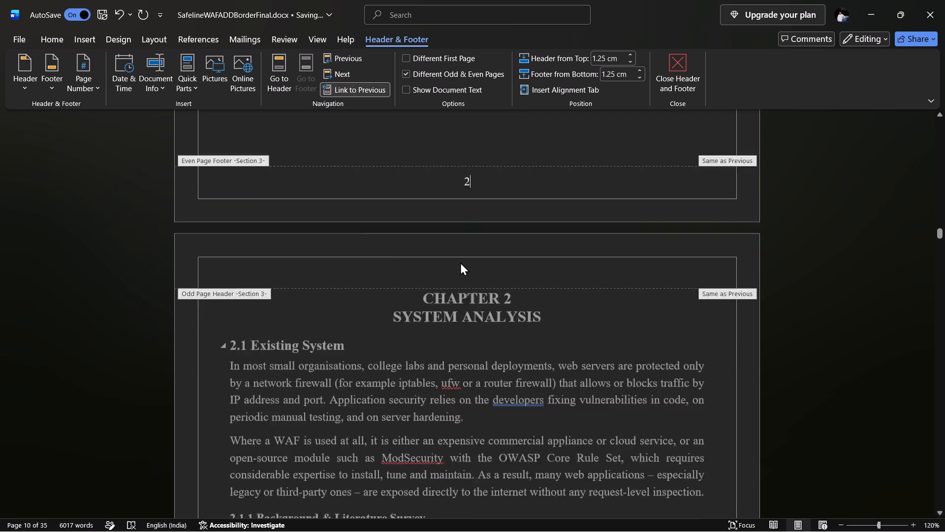
pyautogui.scroll(-4, 460, 262)
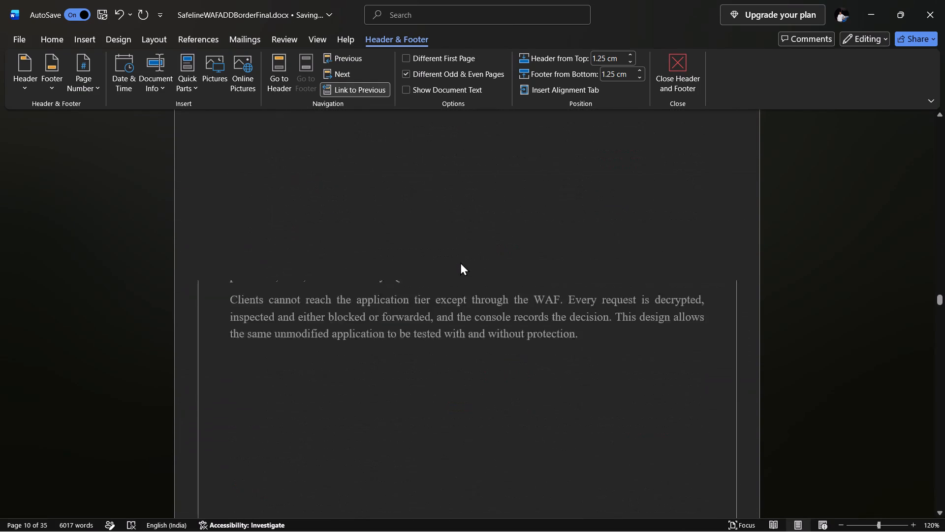
pyautogui.scroll(4, 460, 262)
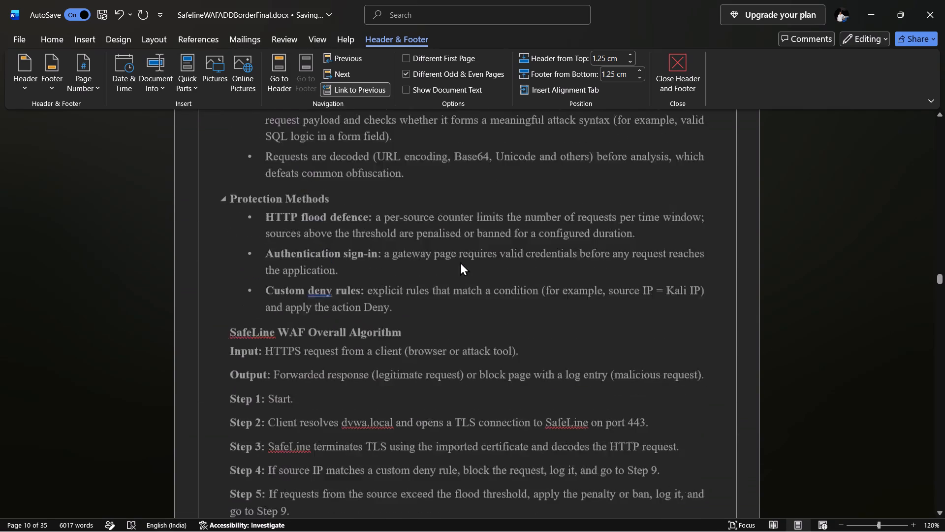
pyautogui.scroll(2, 460, 262)
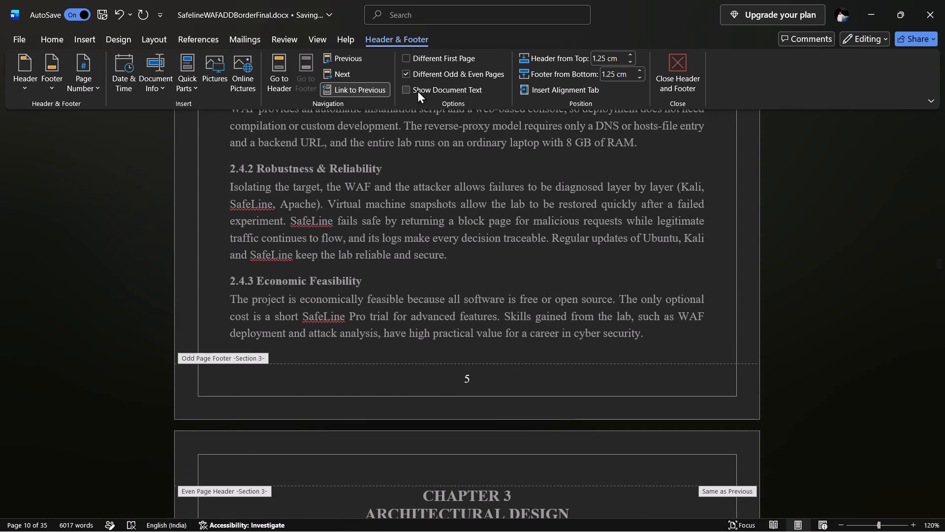
pyautogui.hotkey('ctrl', 'z')
pyautogui.hotkey('ctrl', 'z')
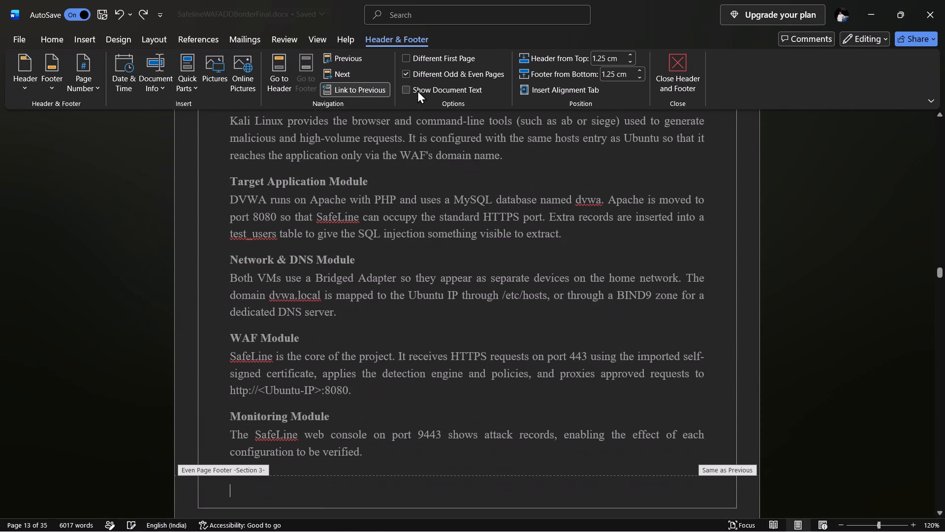
pyautogui.hotkey('ctrl', 'z')
pyautogui.hotkey('ctrl', 'z')
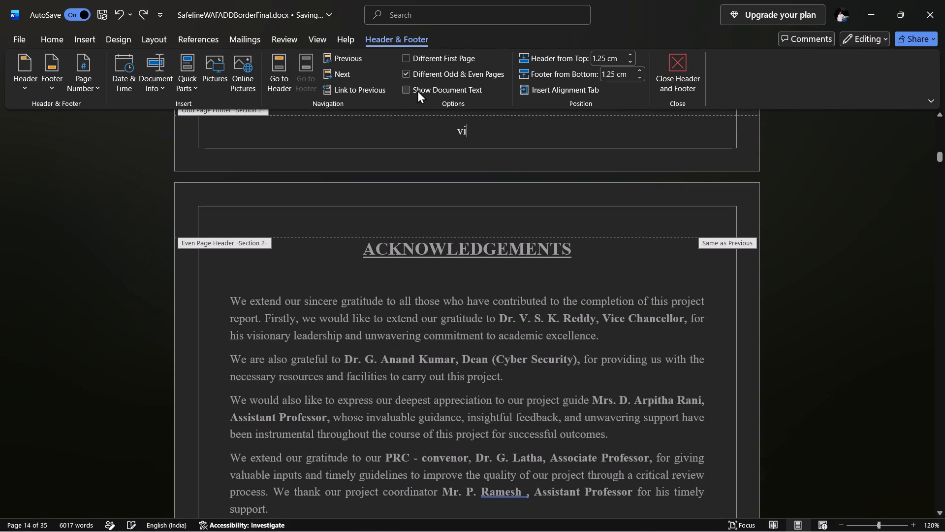
# Examine the odd and even page footers from the Acknowledgements to the start of Chapter 2.
pyautogui.scroll(-3, 375, 326)
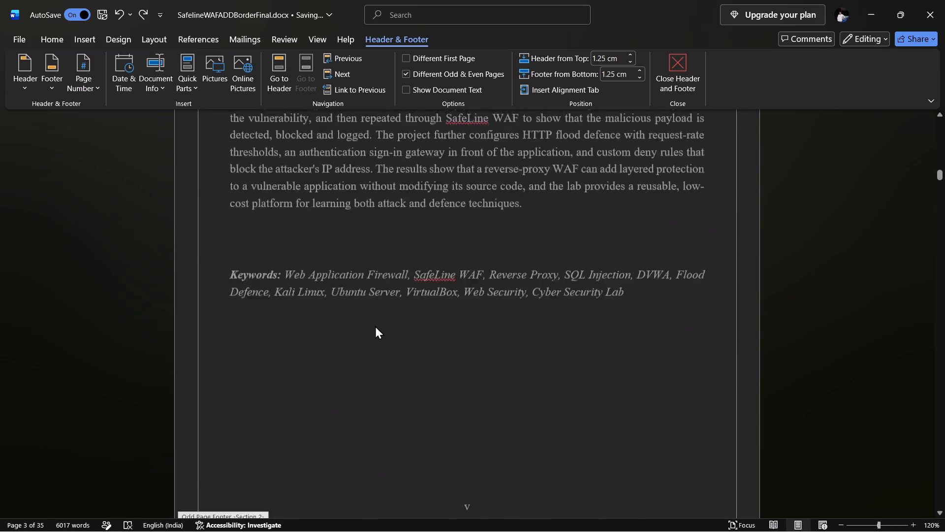
pyautogui.scroll(-2, 375, 326)
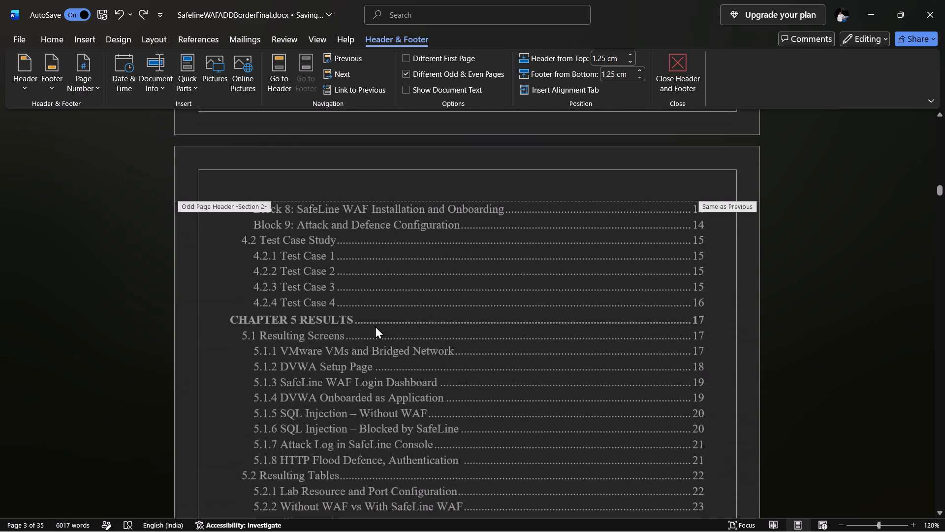
pyautogui.scroll(-2, 375, 326)
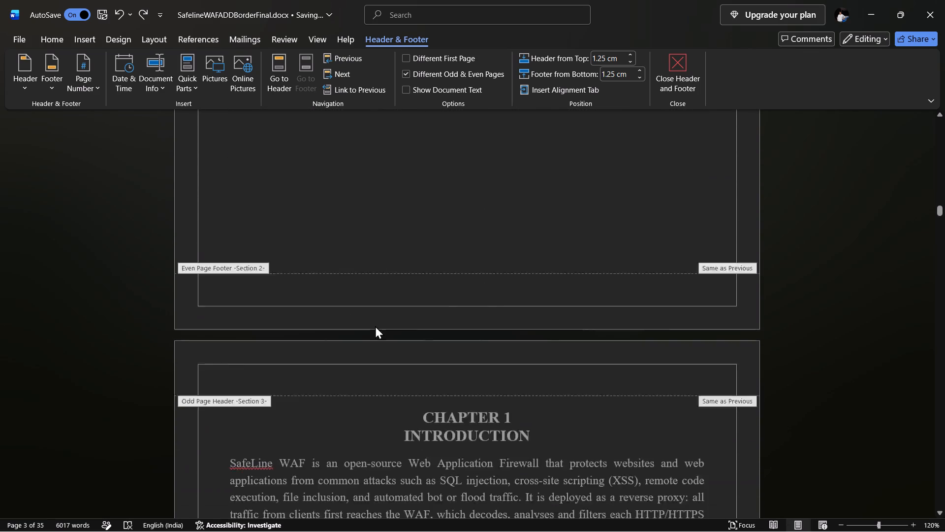
pyautogui.scroll(-4, 375, 326)
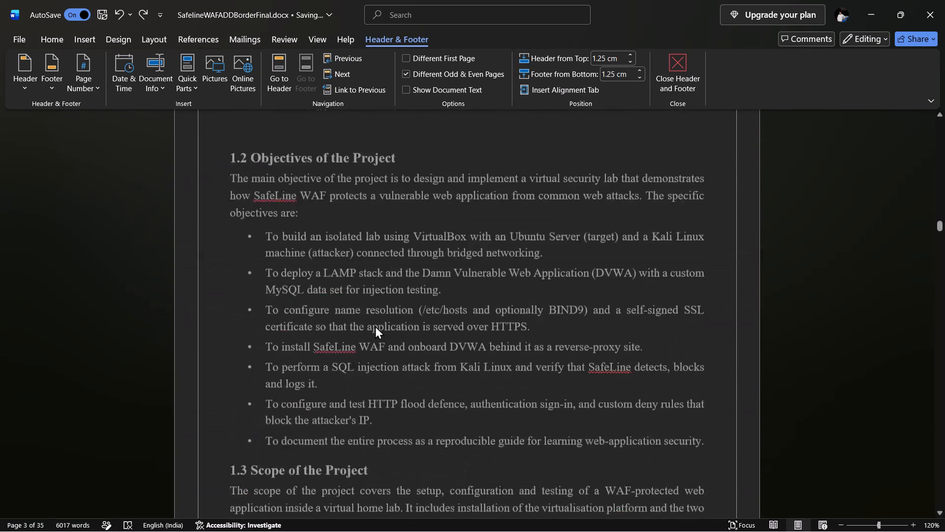
pyautogui.scroll(-2, 375, 326)
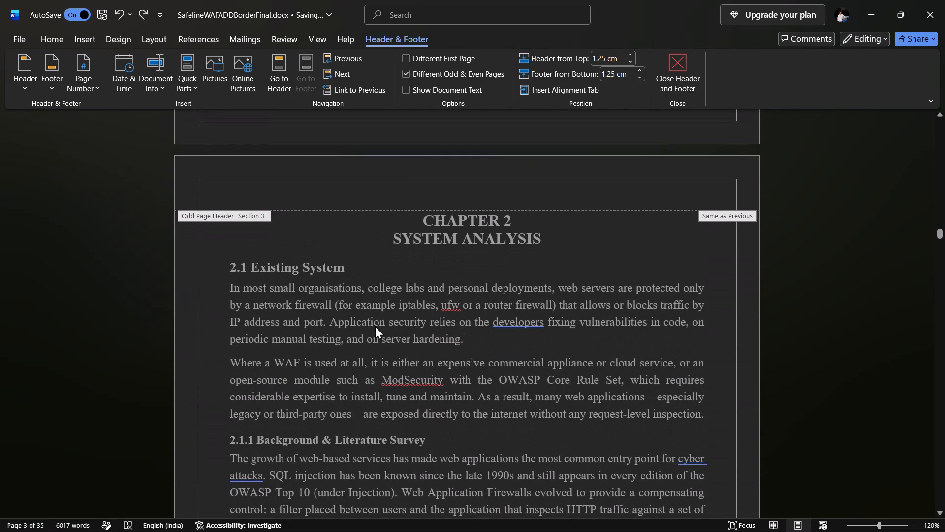
# Undo turning on Different Odd & Even Pages.
pyautogui.hotkey('ctrl', 'z')
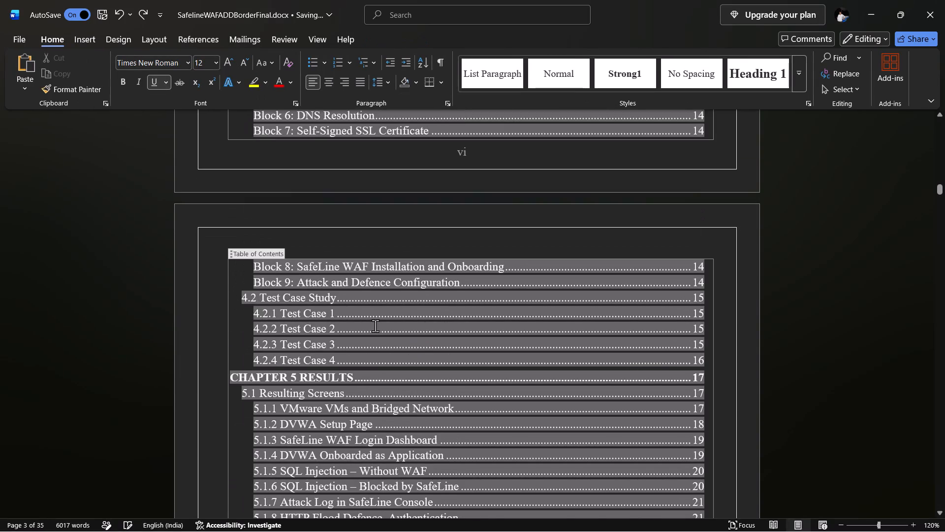
# Examine the footer page numbers from the table of contents through the Chapter 1 and Chapter 2 pages.
pyautogui.scroll(-6, 375, 326)
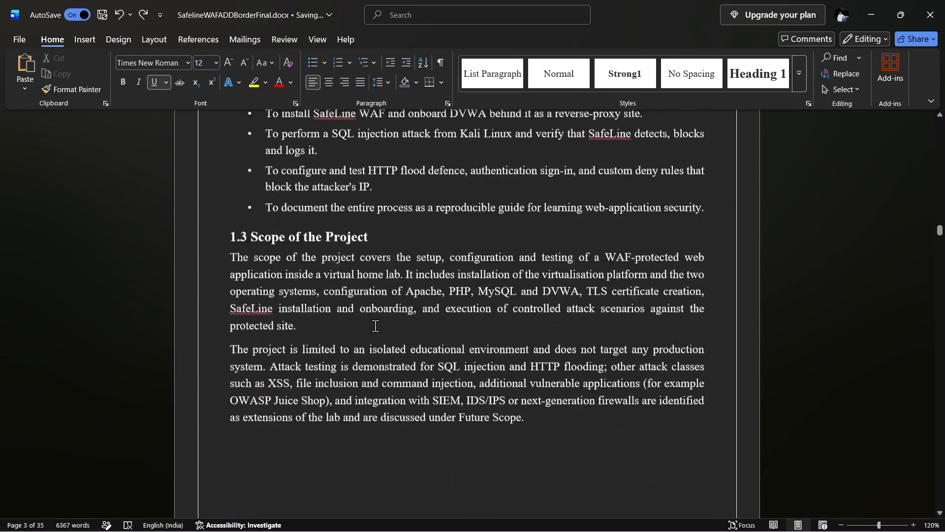
pyautogui.scroll(-2, 375, 326)
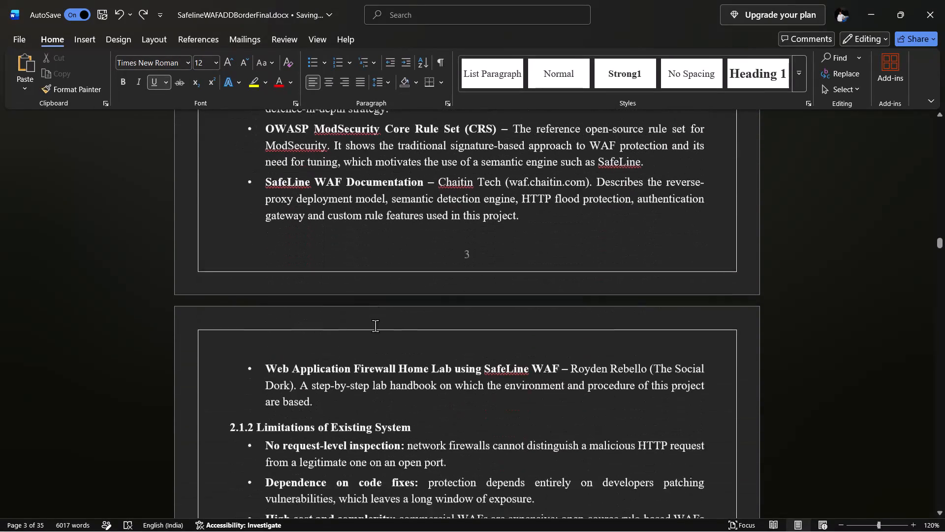
pyautogui.scroll(-2, 375, 326)
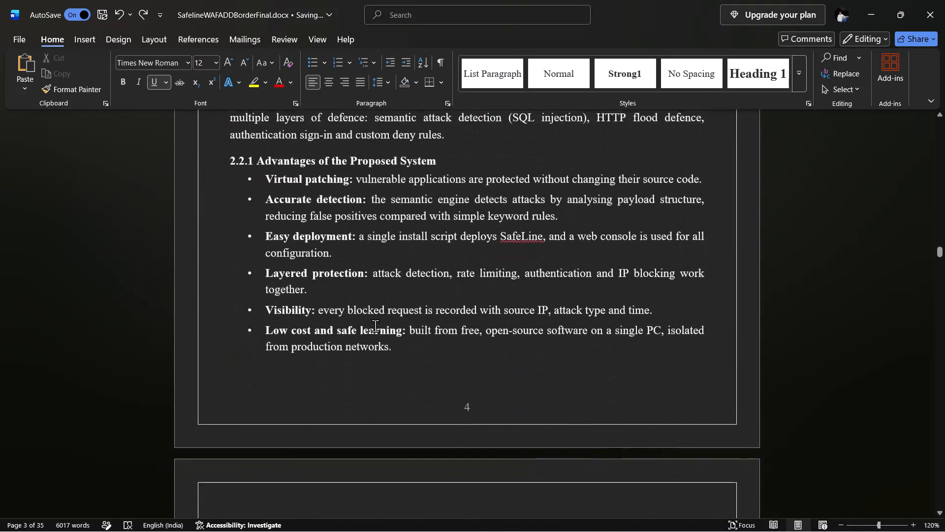
pyautogui.scroll(-1, 375, 326)
# Delete the Roman numeral i from the body text below October-2026 on the cover page.
pyautogui.scroll(4, 730, 363)
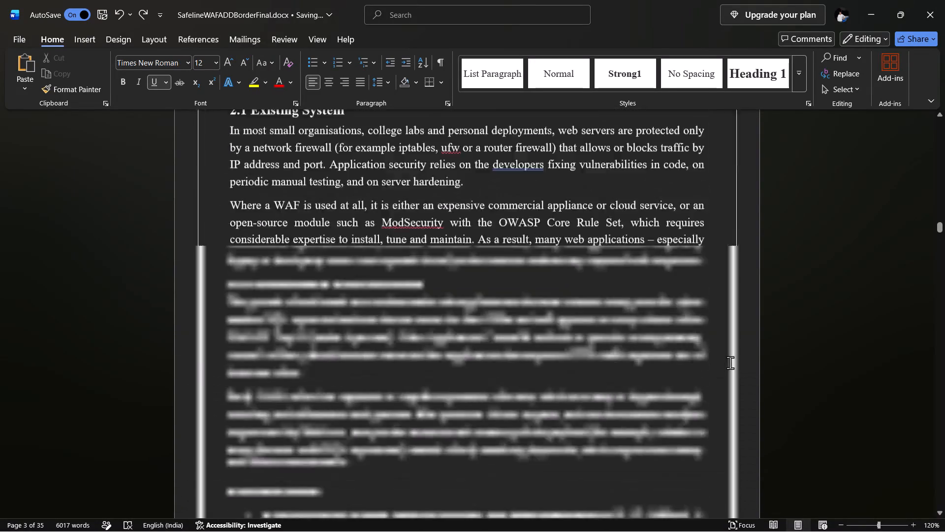
pyautogui.scroll(5, 730, 363)
pyautogui.scroll(2, 620, 334)
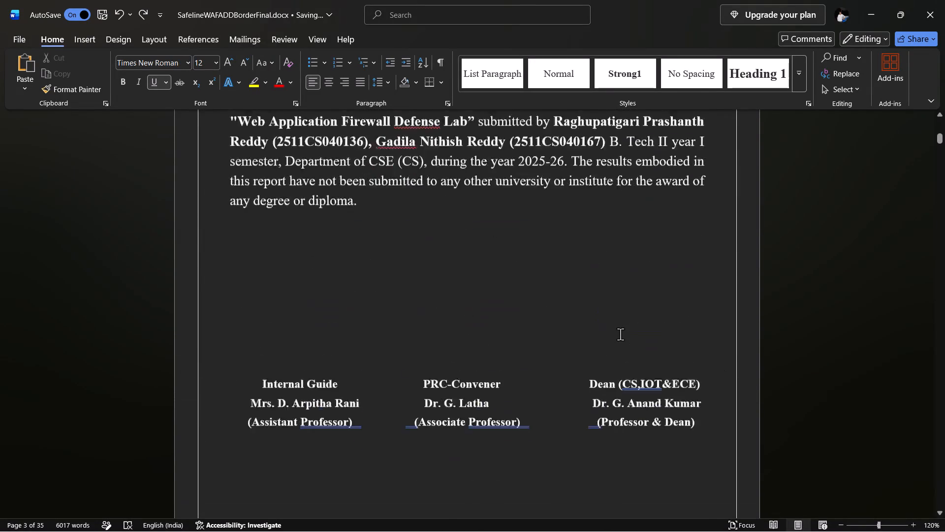
pyautogui.scroll(2, 620, 334)
pyautogui.scroll(-2, 620, 334)
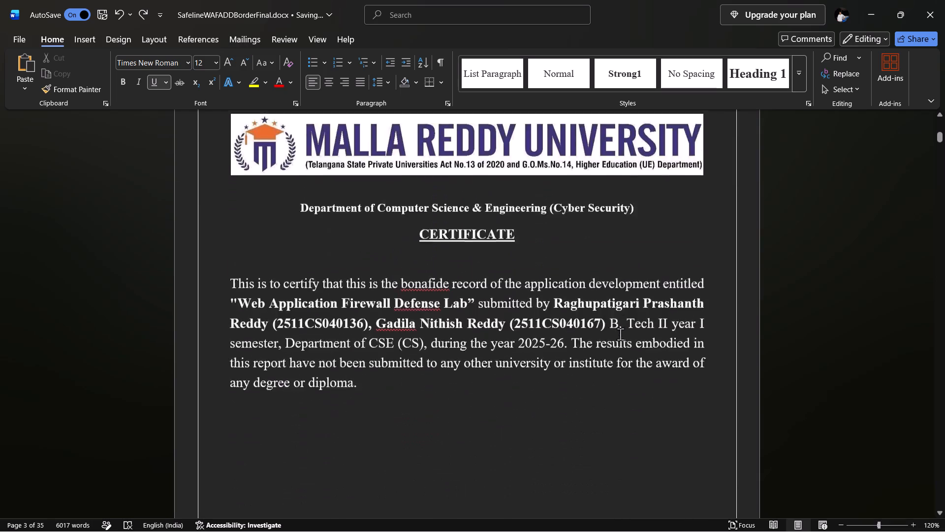
pyautogui.scroll(1, 532, 303)
pyautogui.scroll(-1, 523, 352)
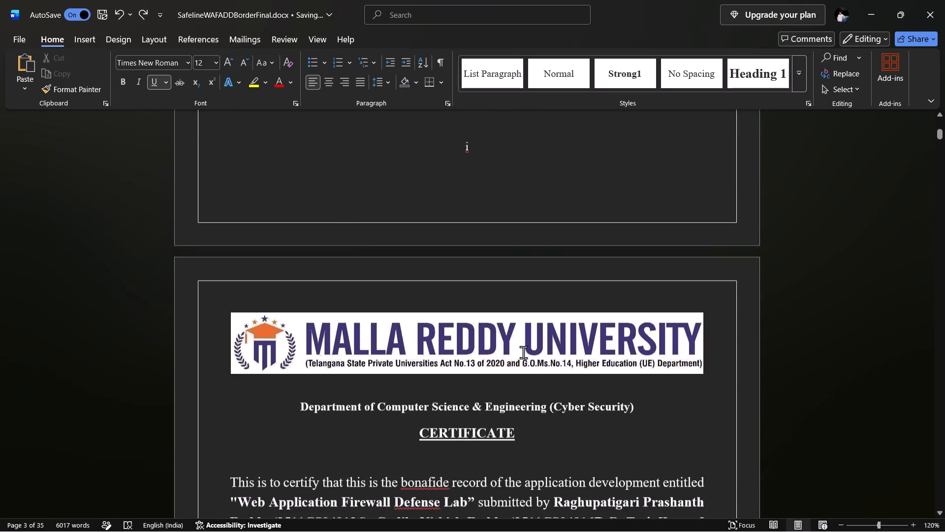
pyautogui.click(475, 128)
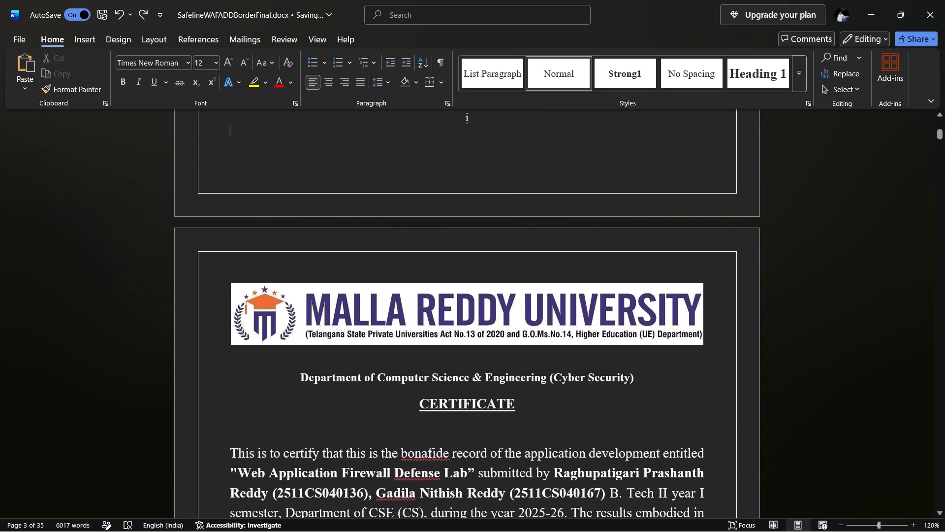
pyautogui.scroll(1, 477, 126)
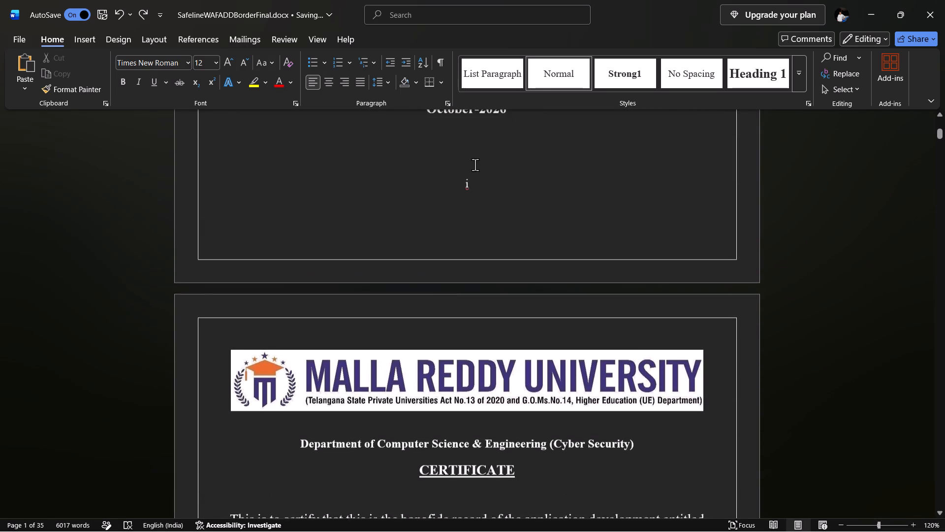
pyautogui.click(471, 185)
pyautogui.press('BackSpace')
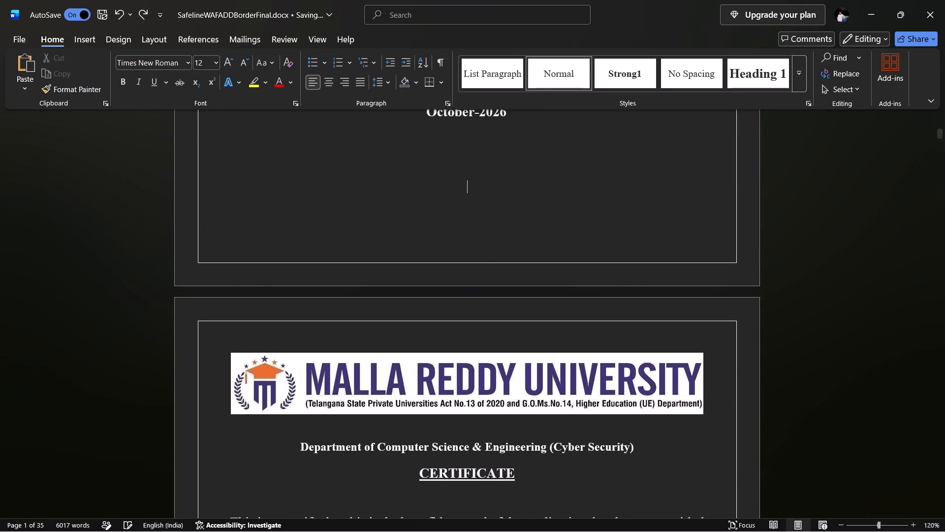
# Delete the Roman numeral ii from the body text below External Examiner on the Certificate page.
pyautogui.scroll(-1, 480, 256)
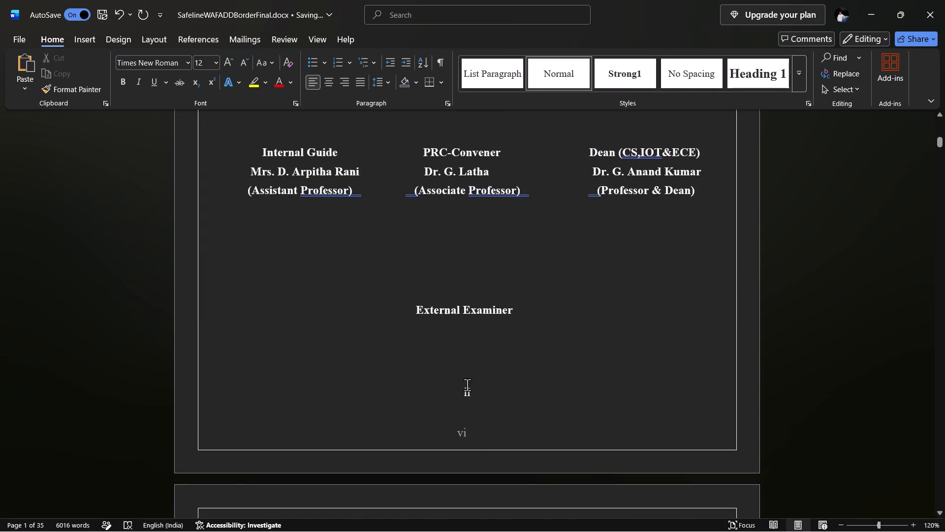
pyautogui.click(474, 389)
pyautogui.press('BackSpace')
pyautogui.press('BackSpace')
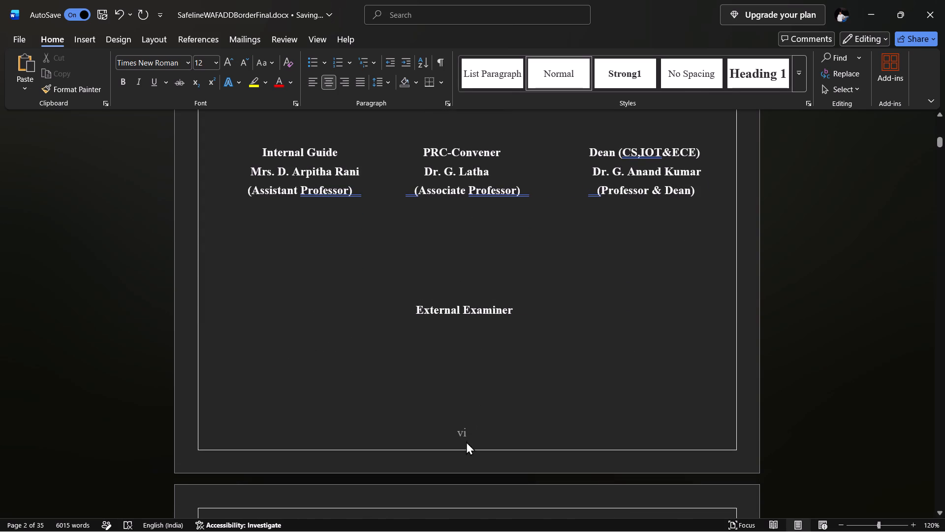
# Delete the Roman numeral vi from the Section 2 footer on the Certificate page.
pyautogui.doubleClick(468, 431)
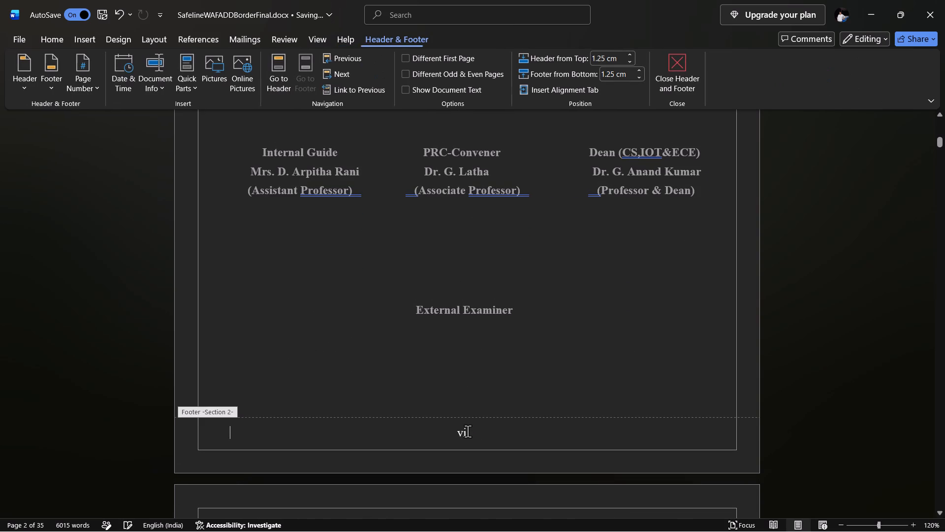
pyautogui.click(468, 431)
pyautogui.press('BackSpace')
pyautogui.press('BackSpace')
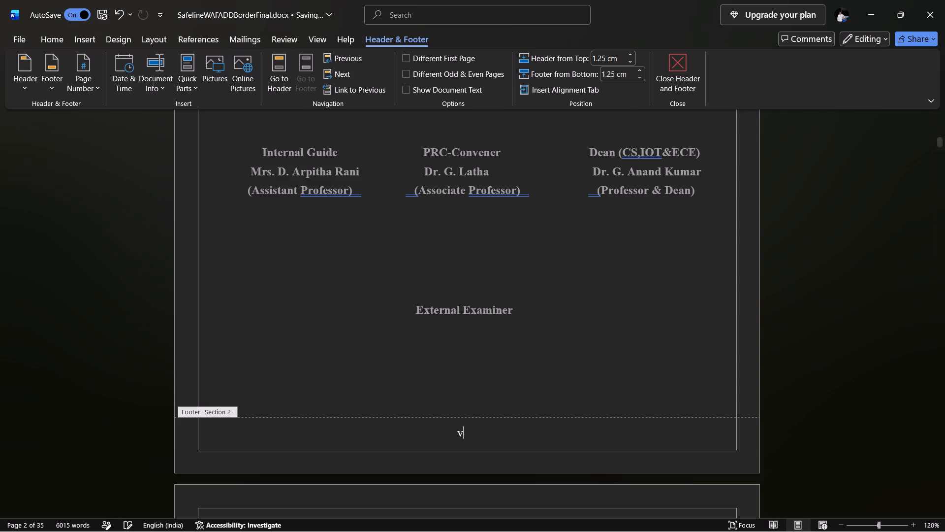
pyautogui.scroll(-1, 508, 434)
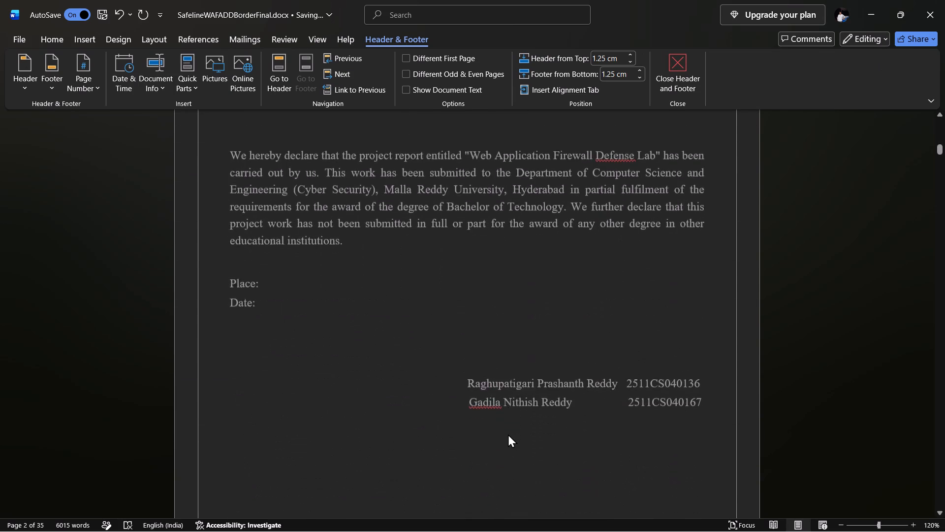
# Leave footer editing and delete the typed Roman numeral iii from the body text at the bottom of the declaration page.
pyautogui.scroll(-1, 508, 434)
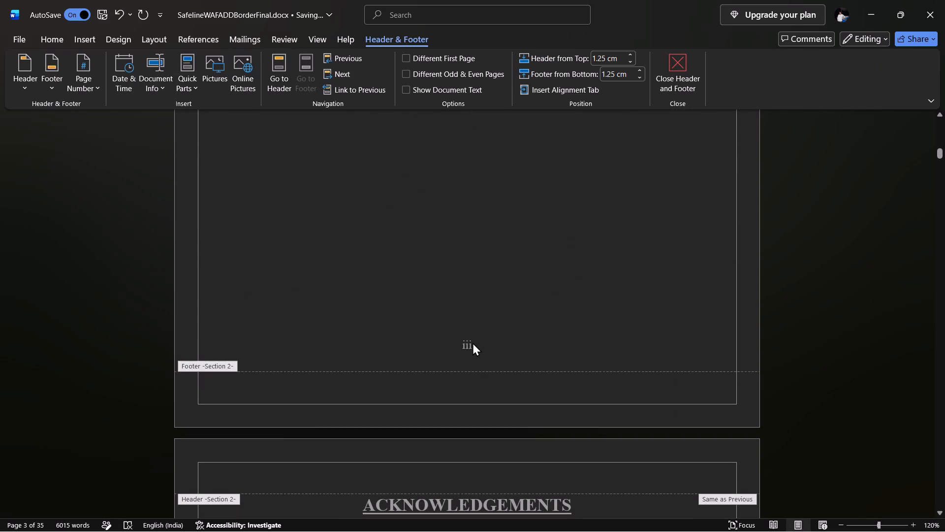
pyautogui.doubleClick(472, 342)
pyautogui.click(472, 342)
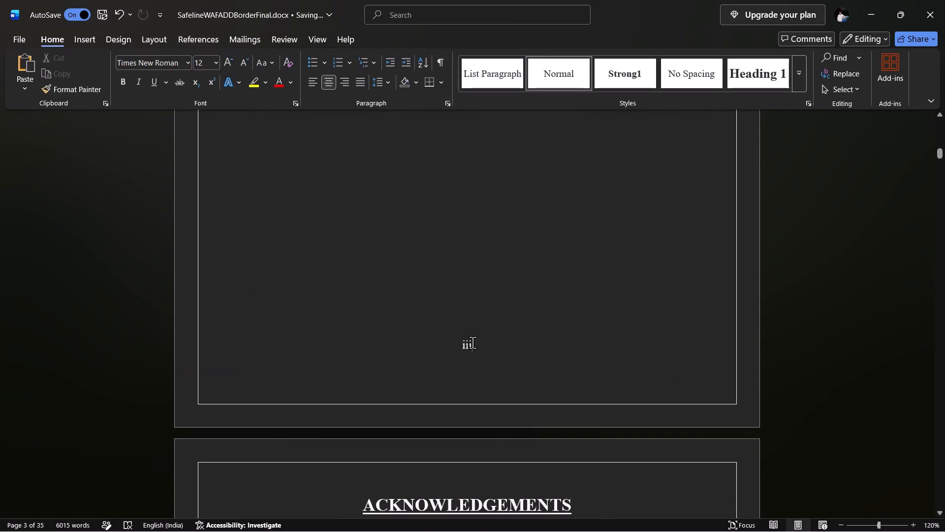
pyautogui.press('BackSpace')
pyautogui.press('BackSpace')
pyautogui.press('BackSpace')
# Delete the typed Roman numeral iv from the body text at the bottom of the Acknowledgements page.
pyautogui.scroll(-1, 472, 342)
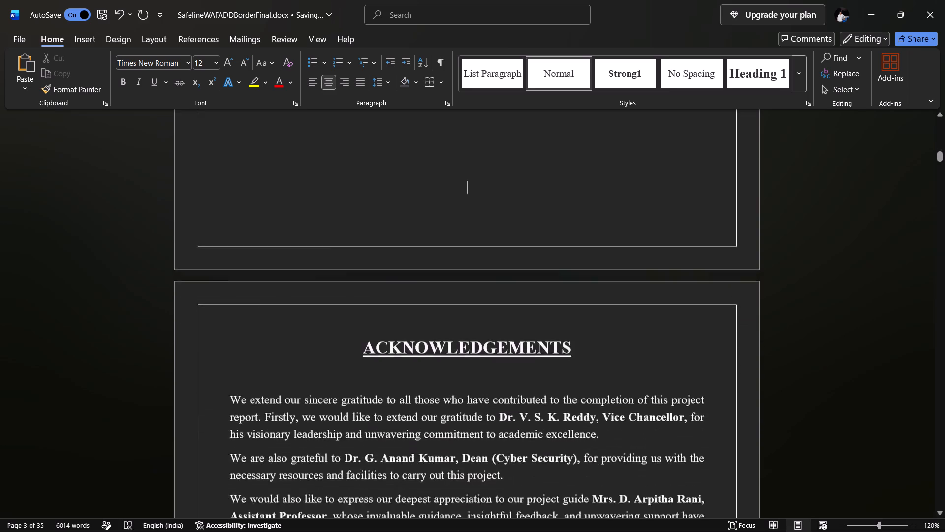
pyautogui.scroll(-2, 472, 342)
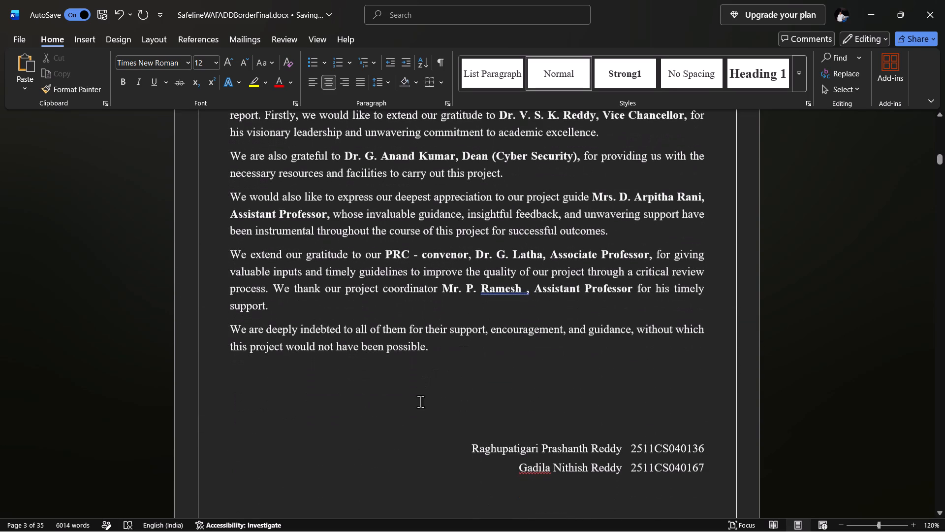
pyautogui.scroll(-1, 469, 395)
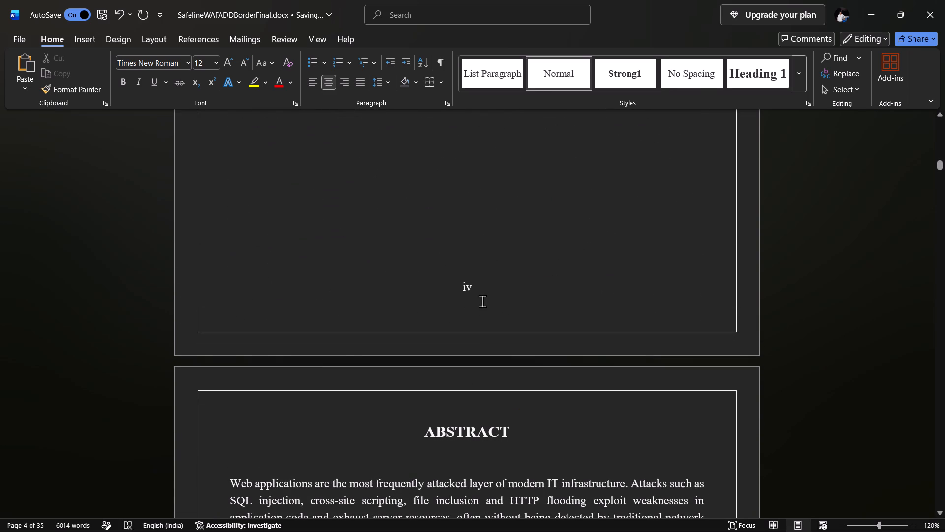
pyautogui.click(473, 286)
pyautogui.press('BackSpace')
pyautogui.press('BackSpace')
# Delete the typed Roman numeral v from the body text below the keywords on the Abstract page.
pyautogui.scroll(-3, 473, 286)
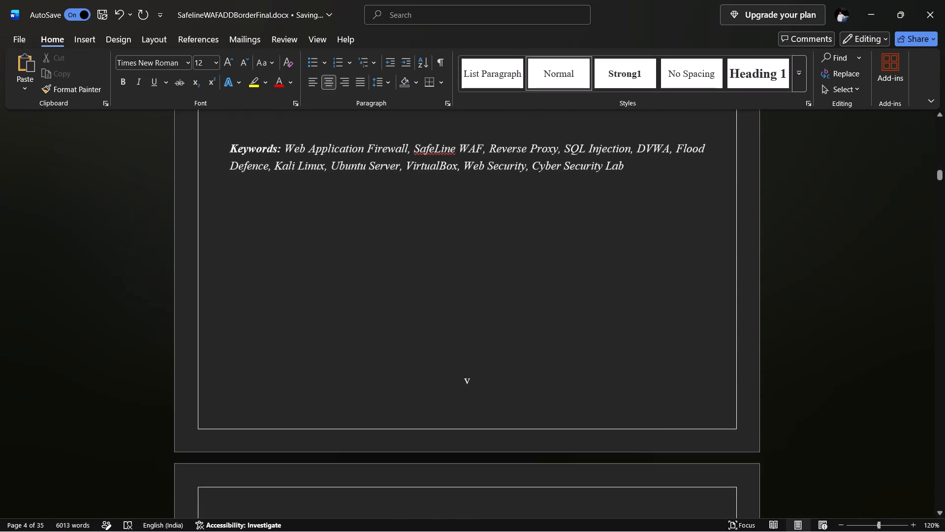
pyautogui.click(478, 376)
pyautogui.press('BackSpace')
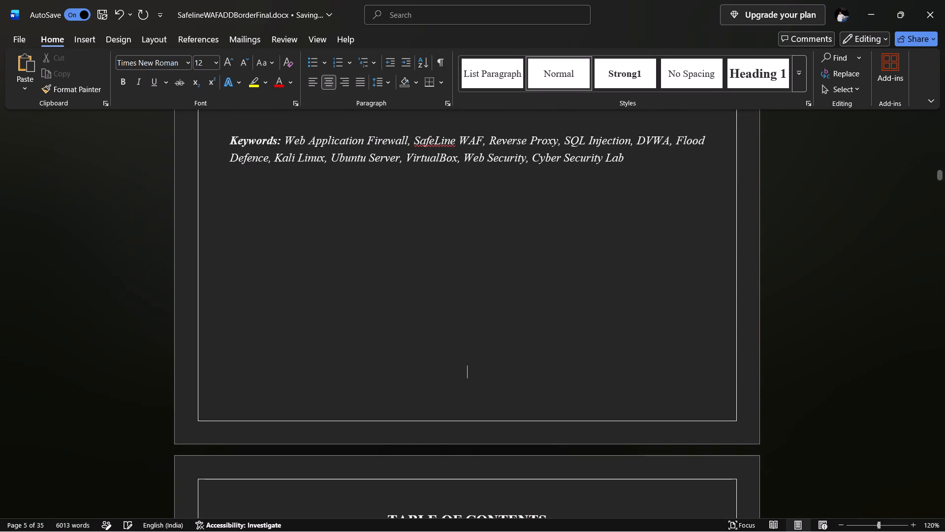
# Look back over the front matter up to the cover page and close the SafelineWAFADDBorderFinal.docx report.
pyautogui.scroll(-3, 478, 376)
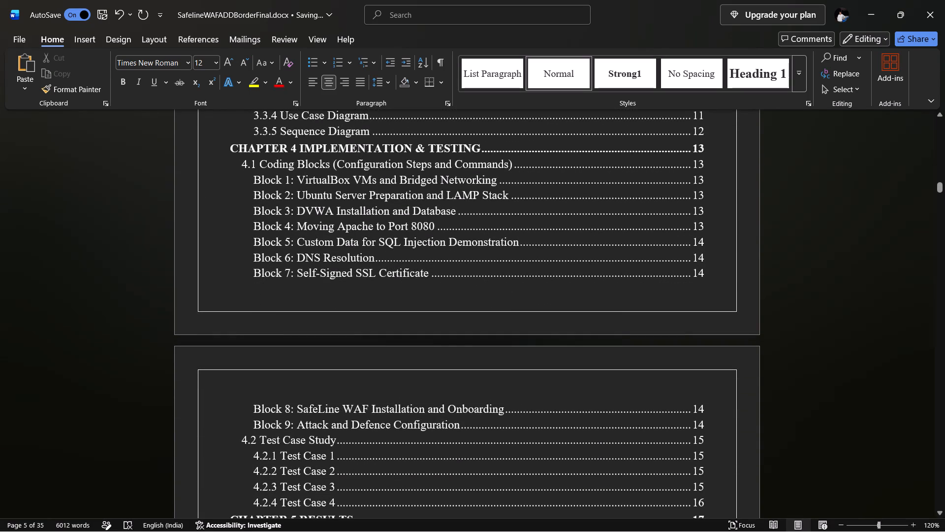
pyautogui.scroll(6, 882, 312)
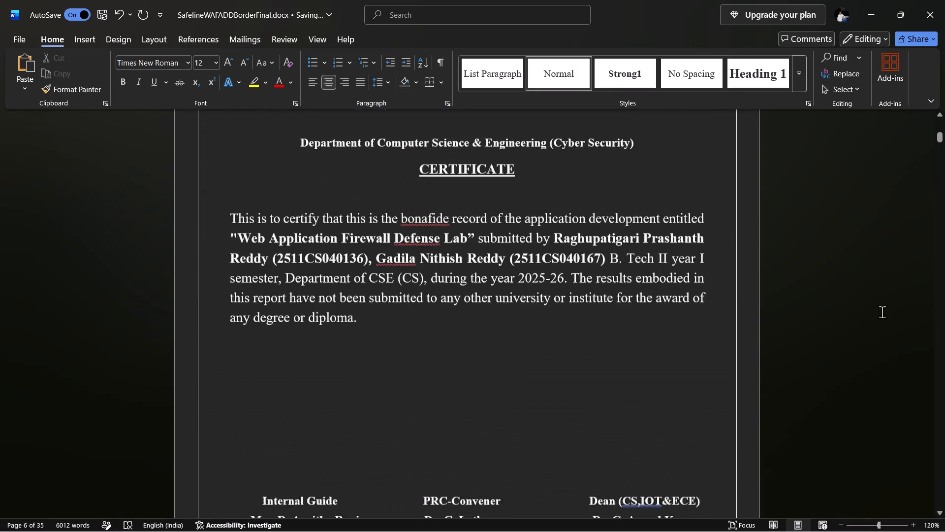
pyautogui.scroll(6, 882, 312)
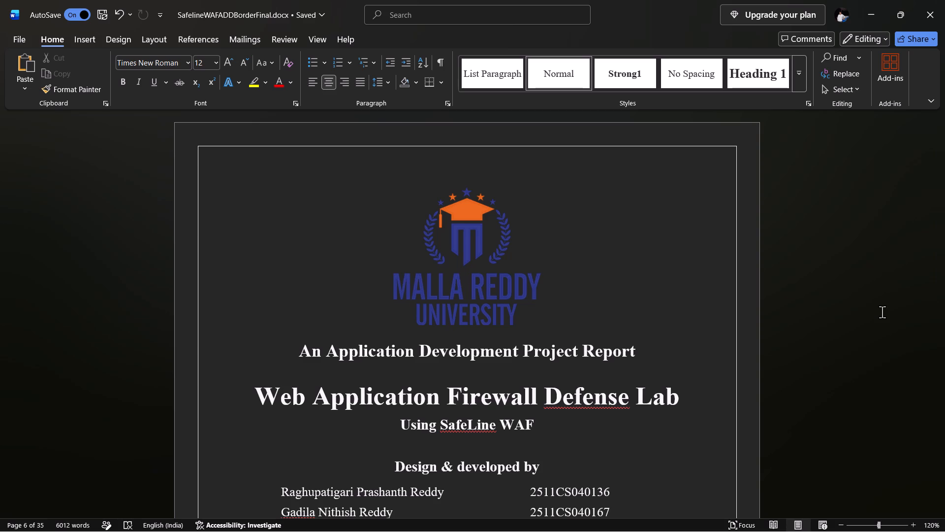
pyautogui.click(937, 15)
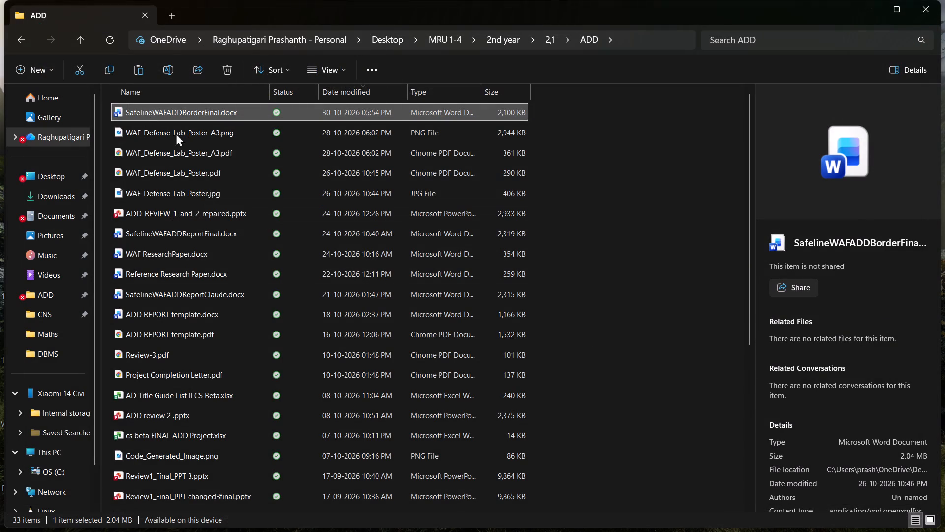
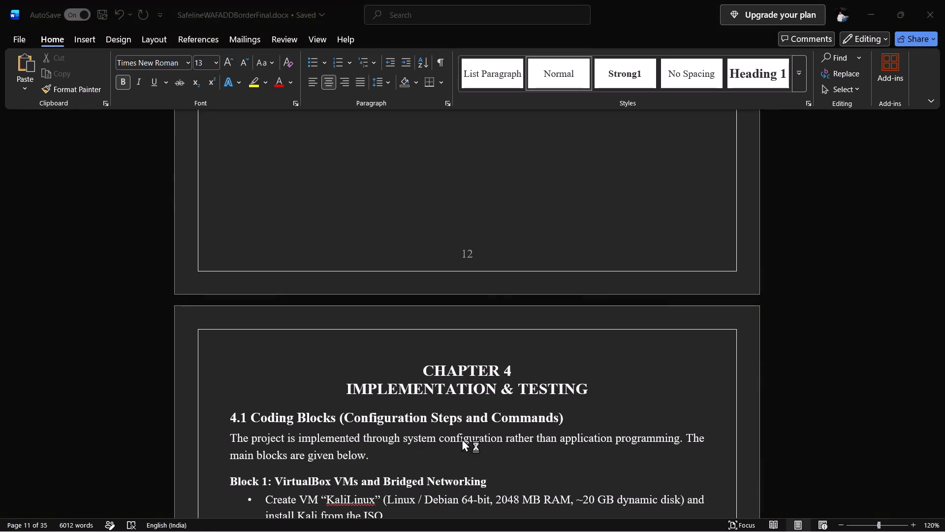
pyautogui.scroll(-3, 568, 266)
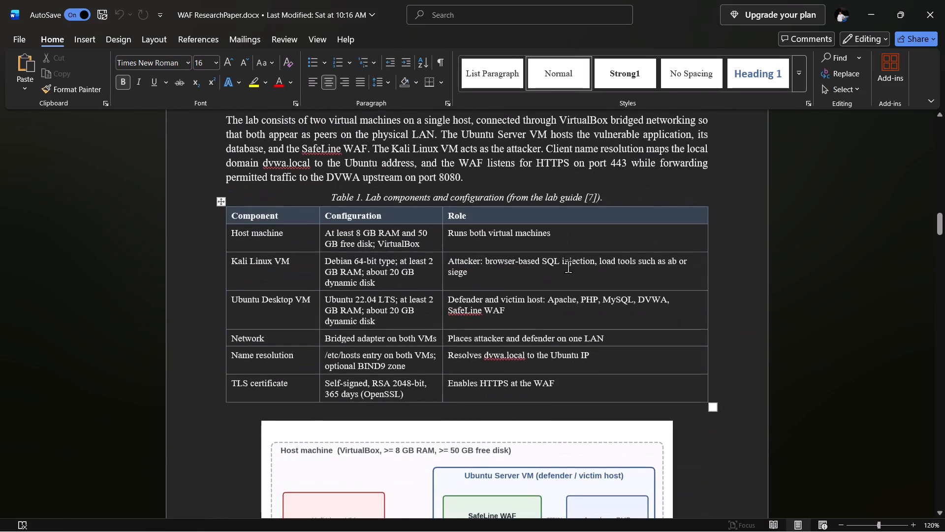
pyautogui.scroll(-3, 568, 266)
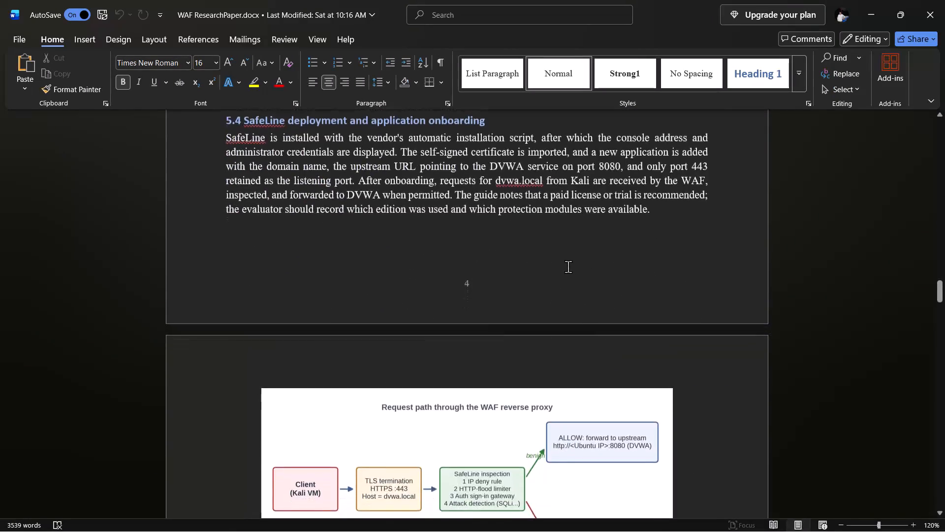
pyautogui.scroll(-7, 568, 266)
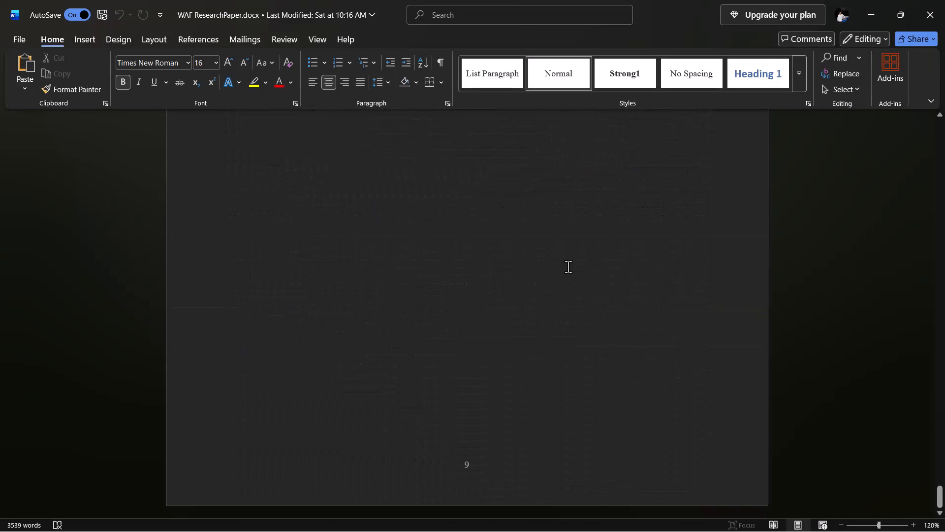
pyautogui.scroll(2, 568, 266)
pyautogui.scroll(-1, 568, 266)
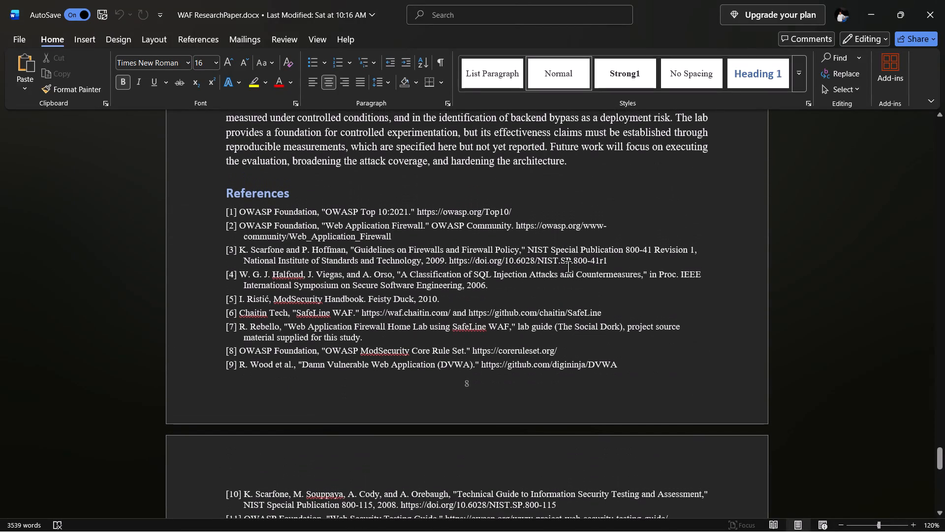
pyautogui.scroll(-1, 568, 266)
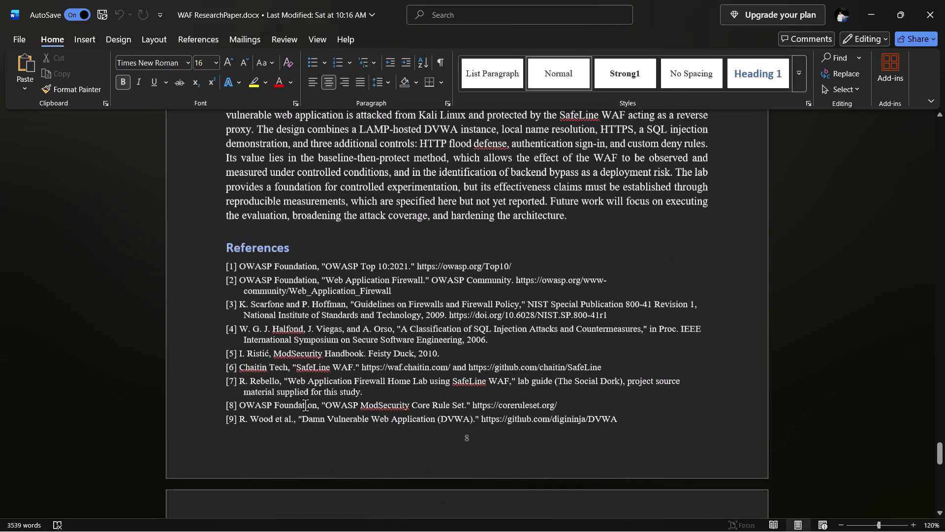
# Insert blank lines before the References heading so the research paper's whole reference list sits on page 9.
pyautogui.click(241, 280)
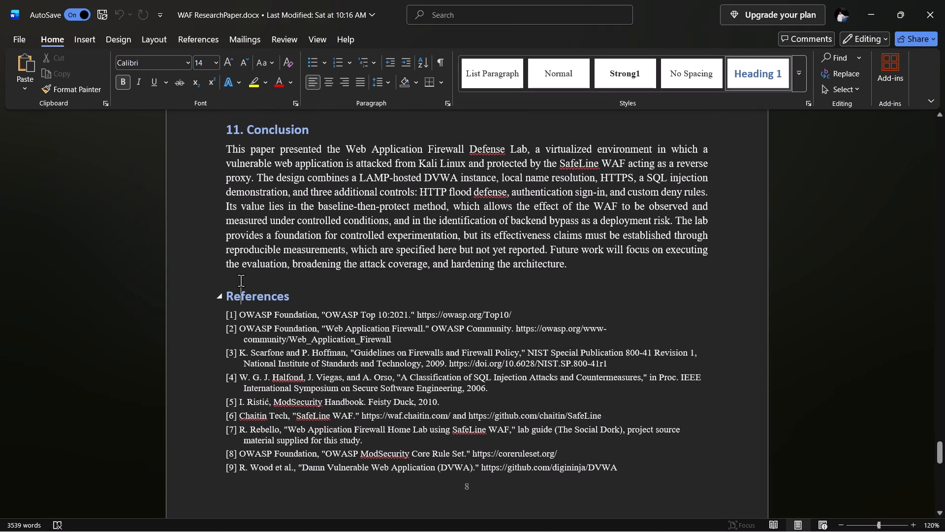
pyautogui.press('Left')
pyautogui.press('Left')
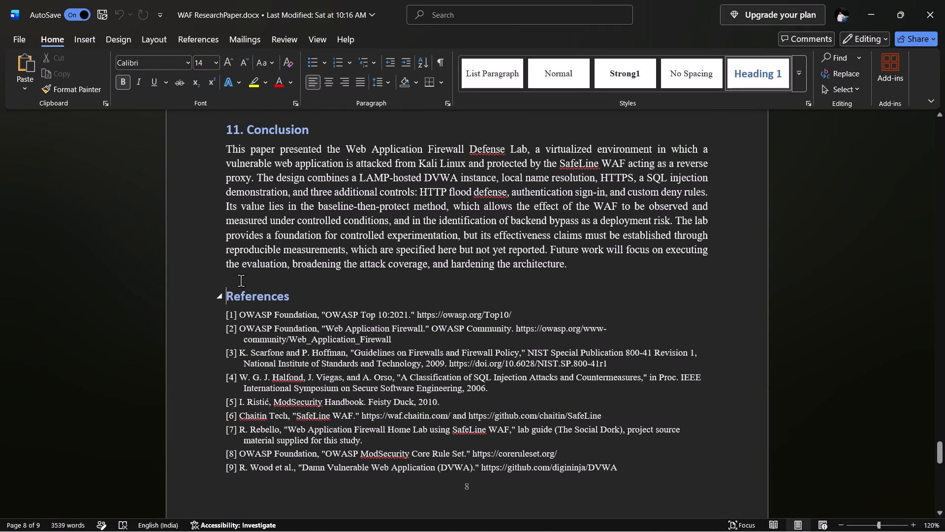
pyautogui.press('Return')
pyautogui.press('Return')
pyautogui.press('Return')
pyautogui.press('Return')
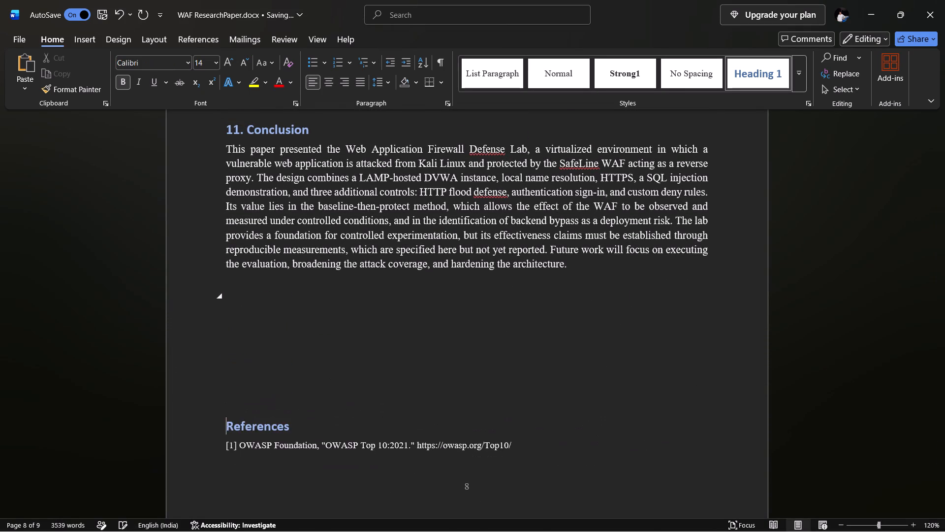
pyautogui.press('Return')
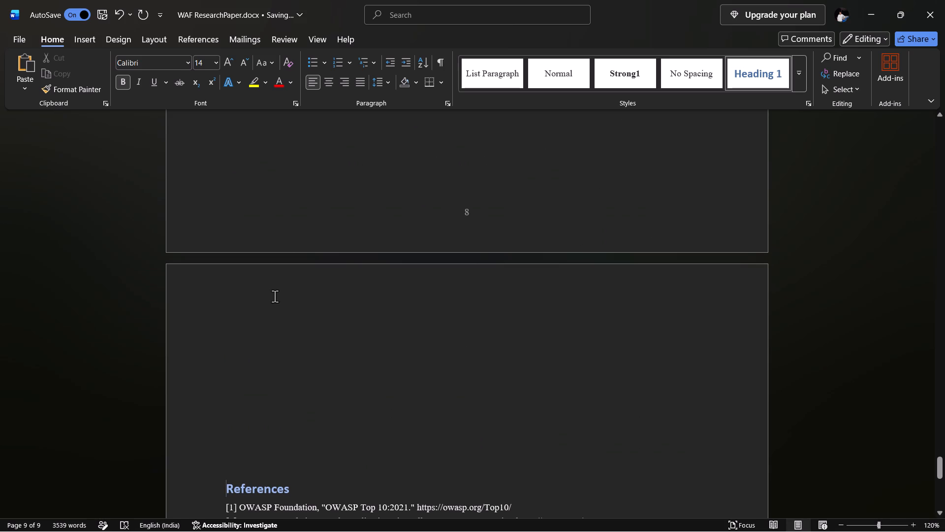
pyautogui.press('BackSpace')
pyautogui.press('Return')
pyautogui.hscroll(1, 291, 402)
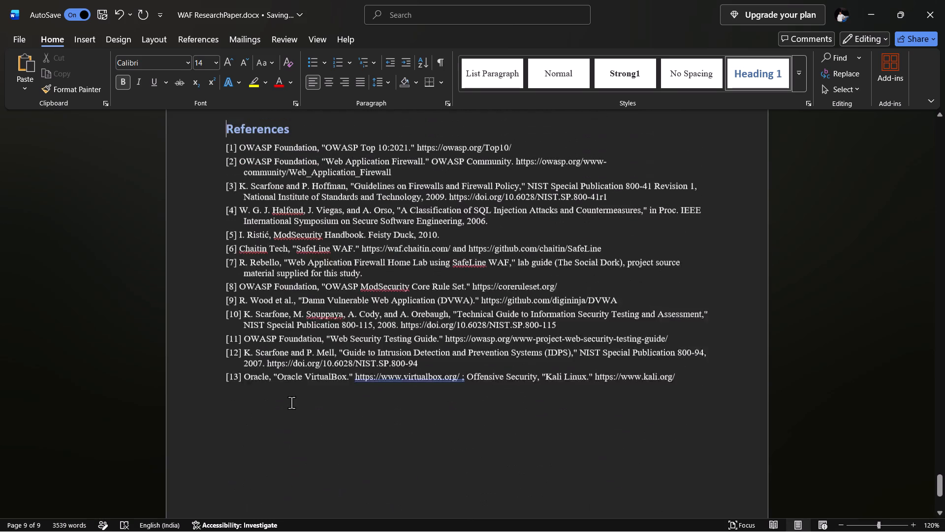
pyautogui.hscroll(1, 291, 402)
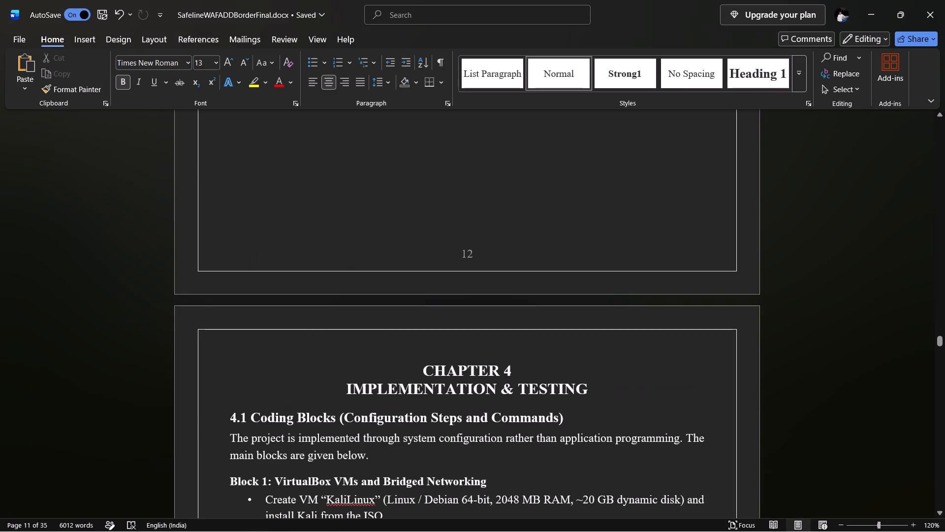
# Switch to SafelineWAFADDBorderFinal.docx in Word and look through its Chapter 5 result figures, tables and attack statistics graph.
pyautogui.scroll(-9, 472, 368)
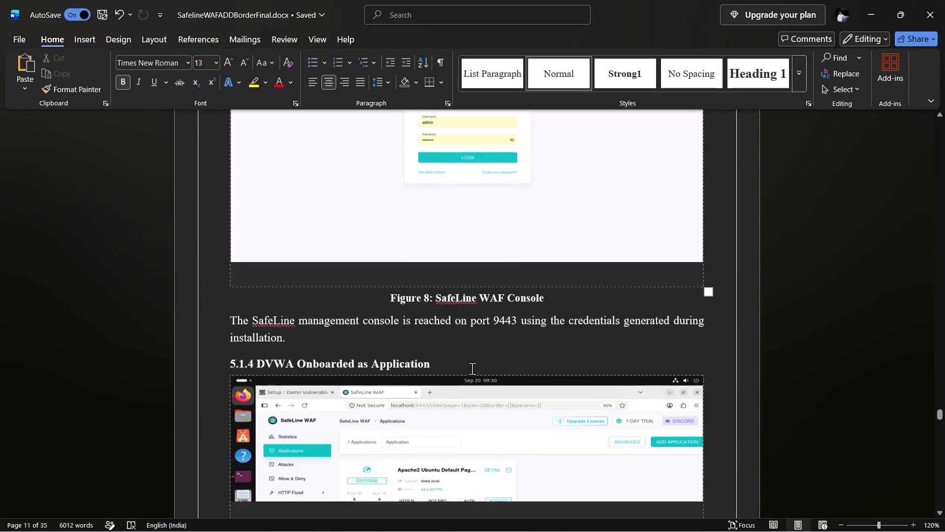
pyautogui.scroll(-3, 472, 368)
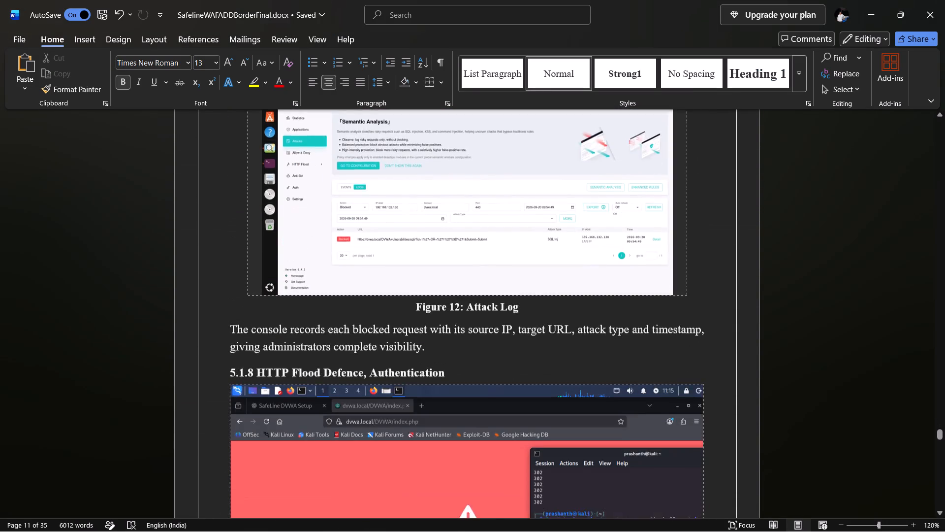
pyautogui.scroll(-4, 472, 368)
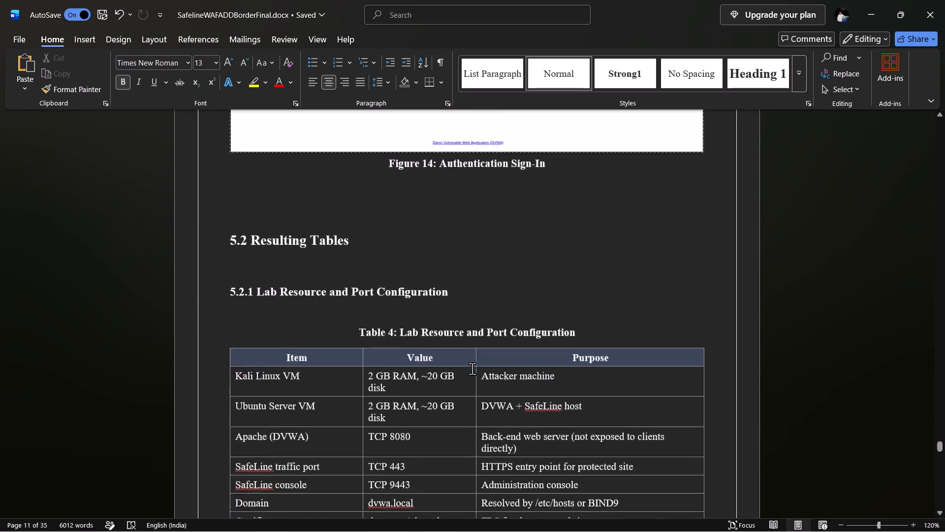
pyautogui.scroll(-3, 472, 368)
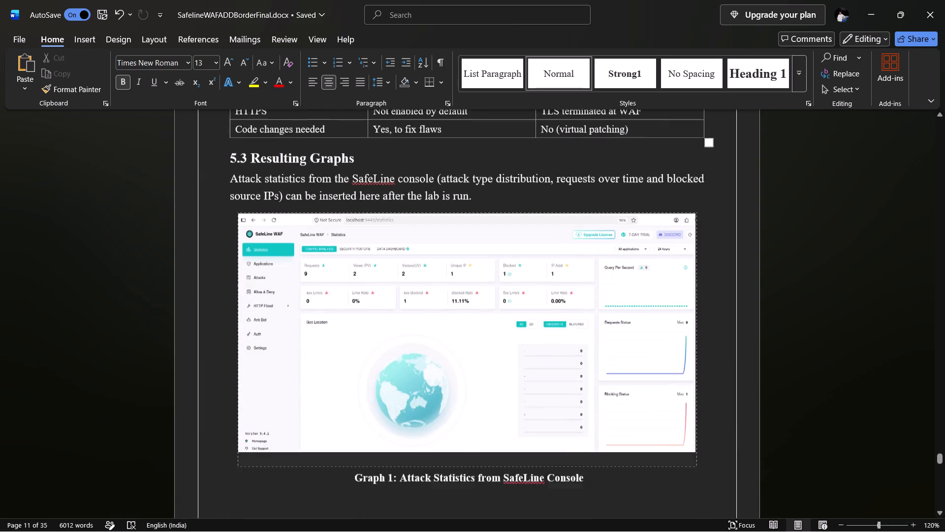
# Copy the REFERENCES heading together with all its entries, [1] to [7], from the SafeLine report's references page.
pyautogui.scroll(-3, 472, 368)
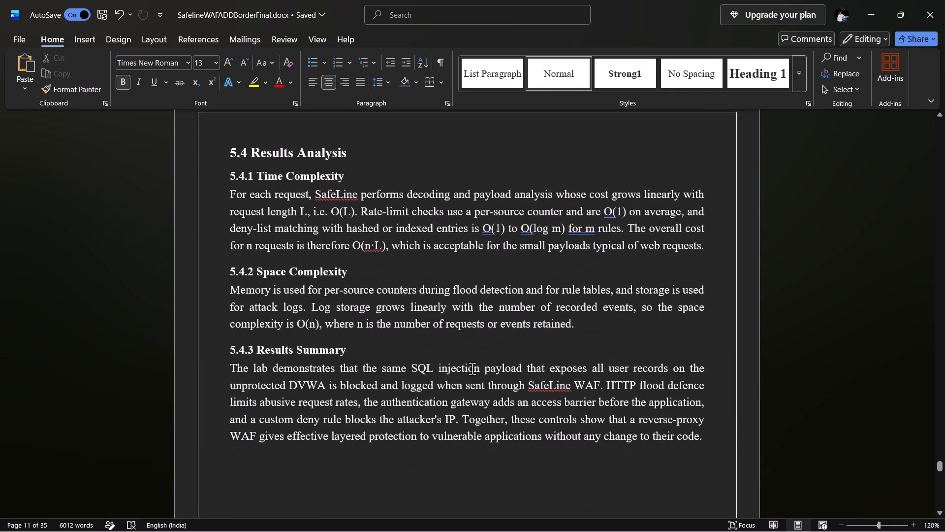
pyautogui.scroll(-3, 472, 368)
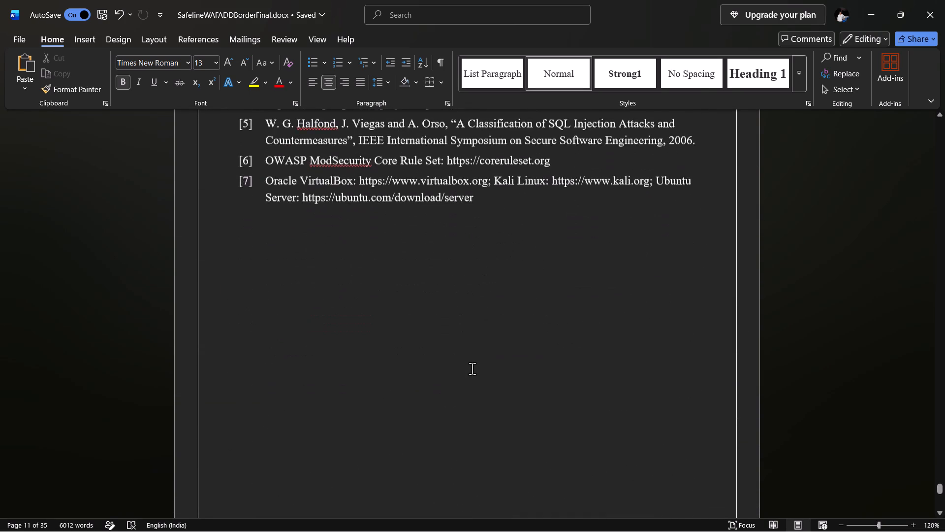
pyautogui.scroll(-2, 472, 368)
pyautogui.scroll(2, 472, 368)
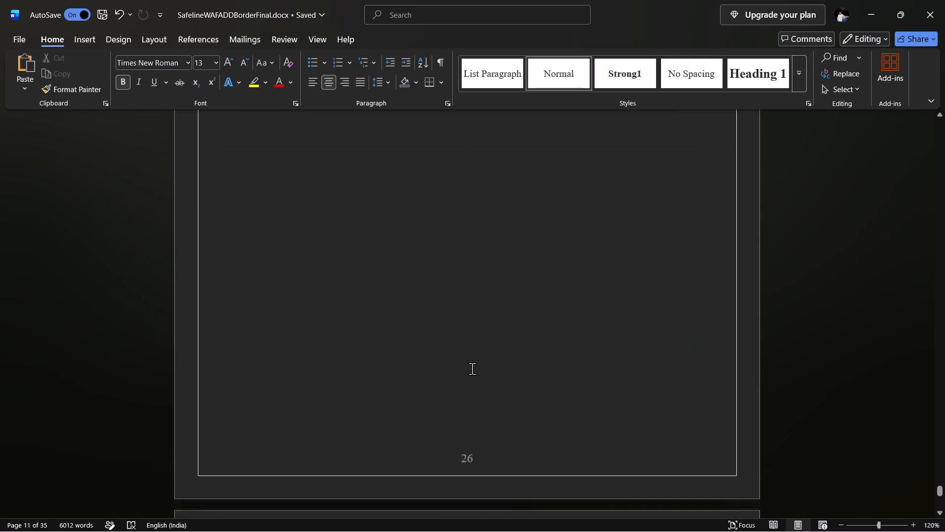
pyautogui.scroll(2, 472, 368)
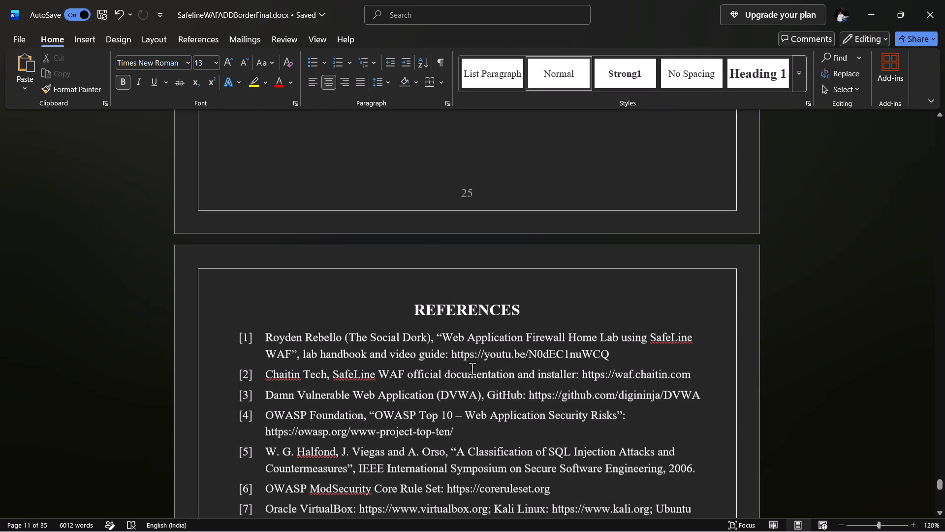
pyautogui.scroll(-1, 345, 355)
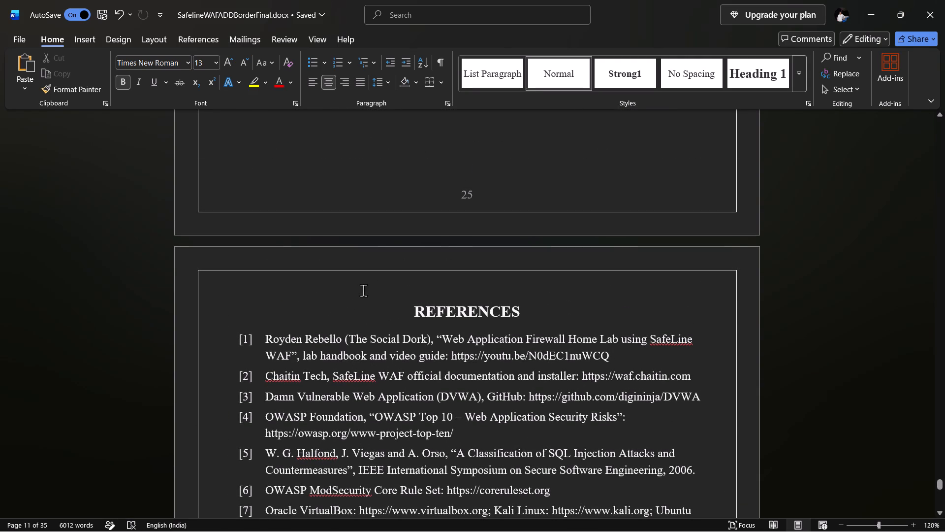
pyautogui.moveTo(396, 308); pyautogui.dragTo(511, 493)
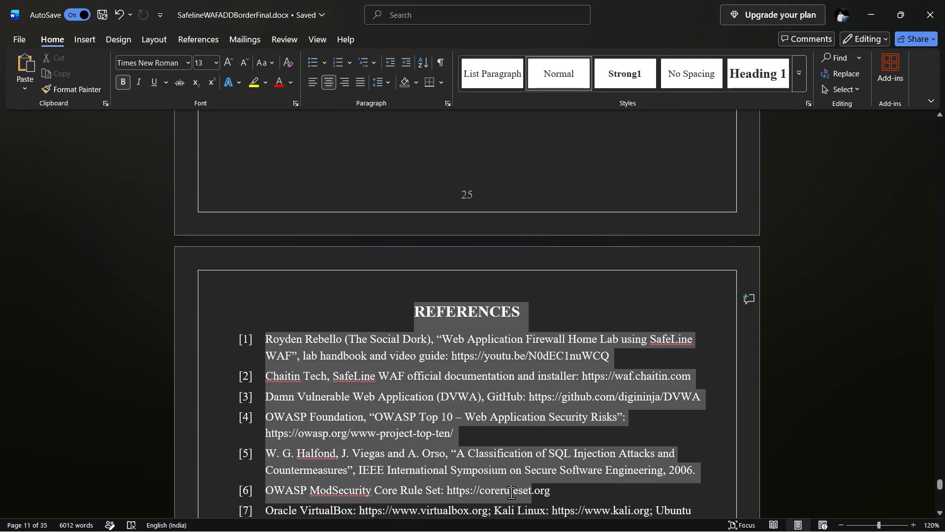
pyautogui.moveTo(511, 493); pyautogui.dragTo(485, 361)
pyautogui.hotkey('ctrl', 'c')
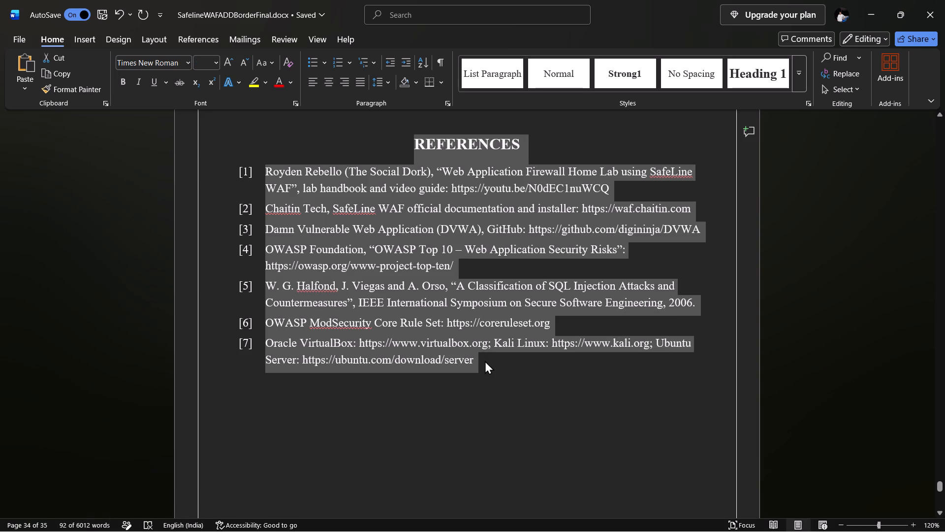
# Switch to WAF ResearchPaper.docx and replace all thirteen entries under its References heading with the copied report references.
pyautogui.hscroll(-2, 485, 361)
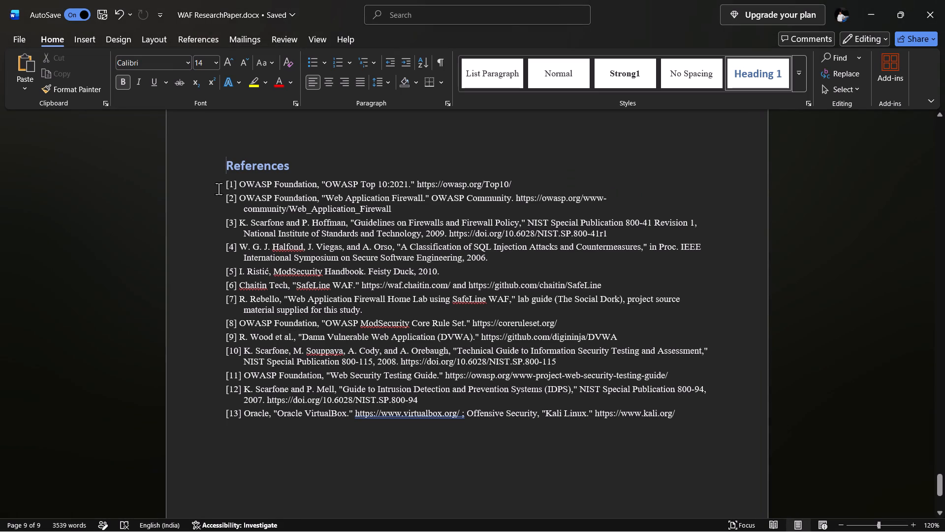
pyautogui.moveTo(223, 180); pyautogui.dragTo(425, 422)
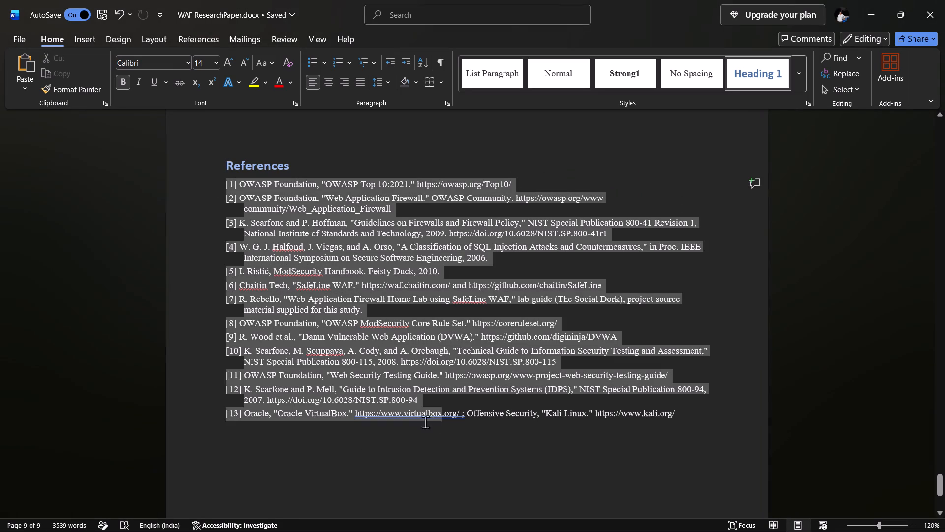
pyautogui.moveTo(425, 422); pyautogui.dragTo(407, 457)
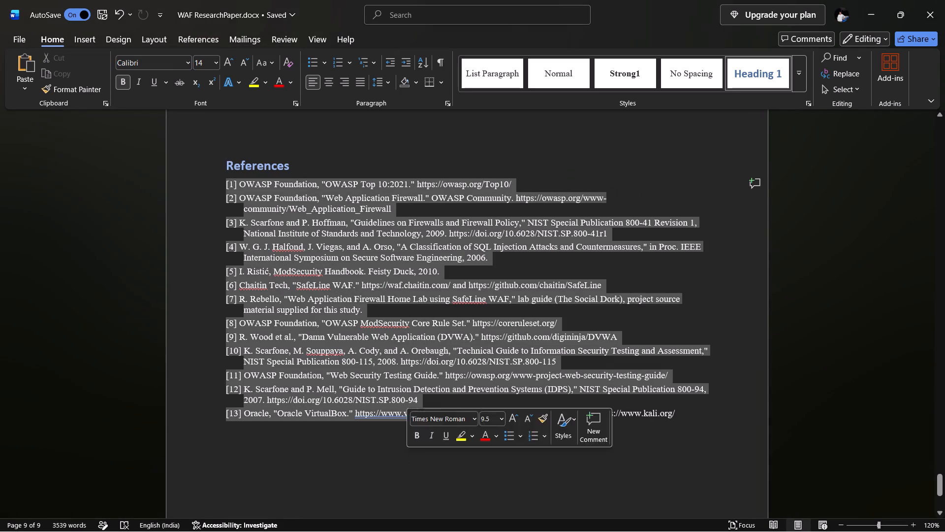
pyautogui.click(407, 457)
pyautogui.moveTo(238, 179); pyautogui.dragTo(680, 422)
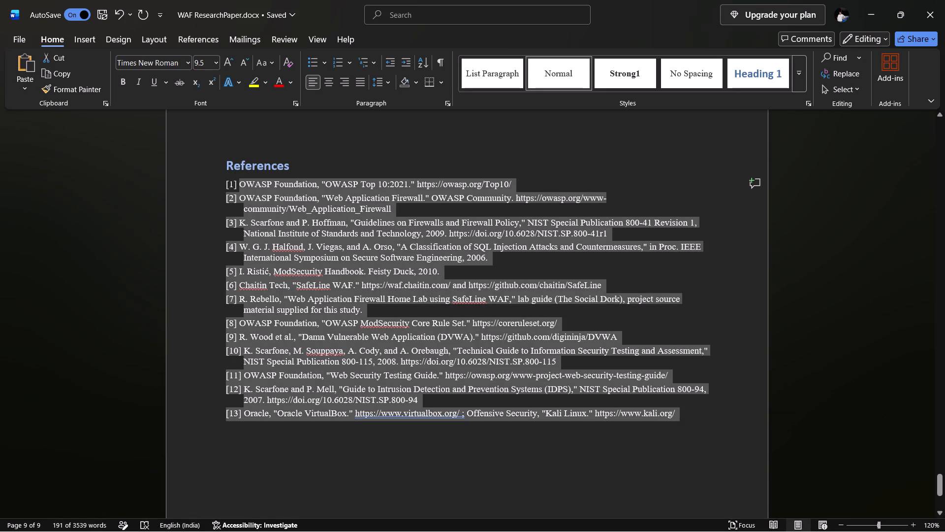
pyautogui.hotkey('ctrl', 'v')
# Delete the leftover "[1]" in front of the pasted REFERENCES heading on page 9.
pyautogui.scroll(1, 512, 379)
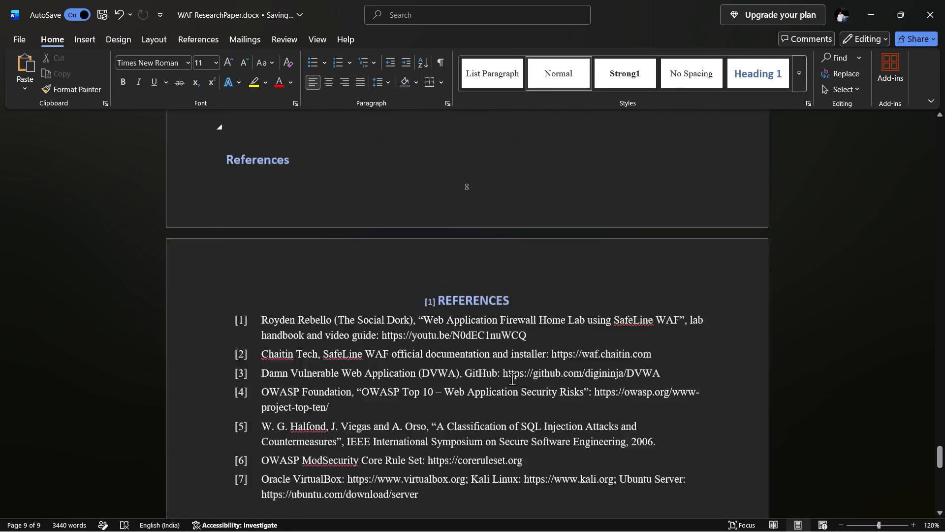
pyautogui.scroll(1, 512, 379)
pyautogui.scroll(-1, 512, 379)
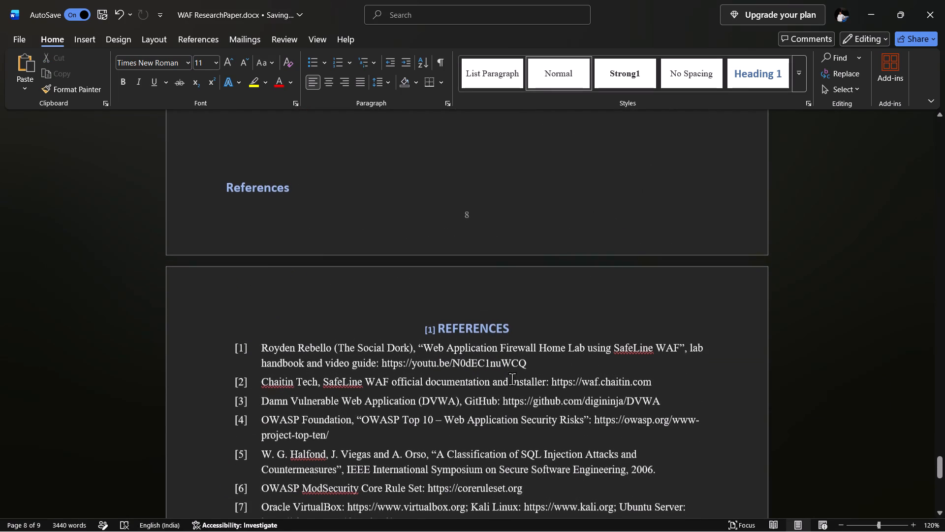
pyautogui.click(435, 327)
pyautogui.press('BackSpace')
pyautogui.press('BackSpace')
pyautogui.press('BackSpace')
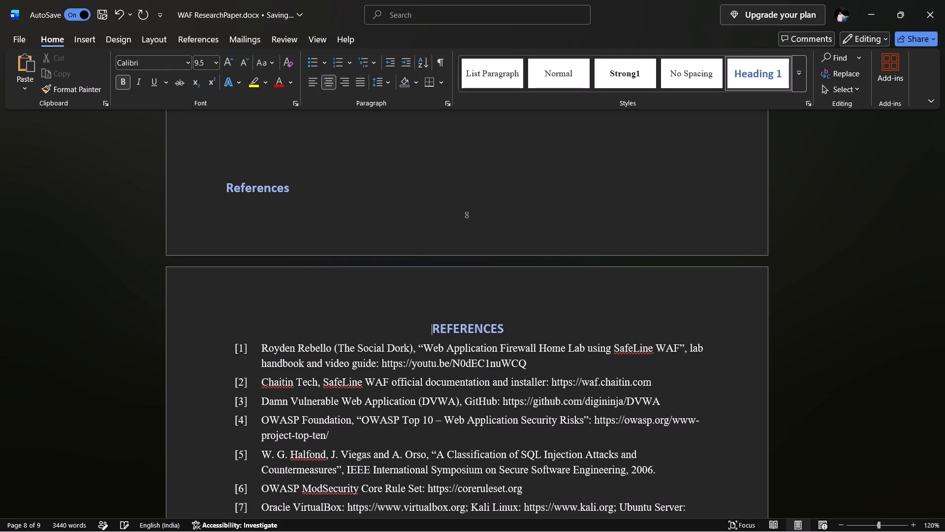
# Place the text cursor at the end of the old References heading at the bottom of page 8.
pyautogui.scroll(1, 435, 327)
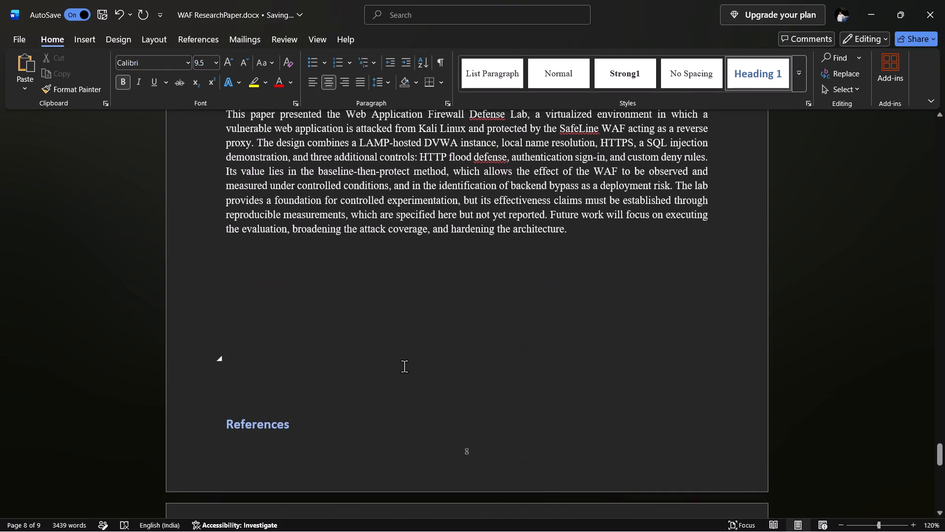
pyautogui.hscroll(1, 404, 366)
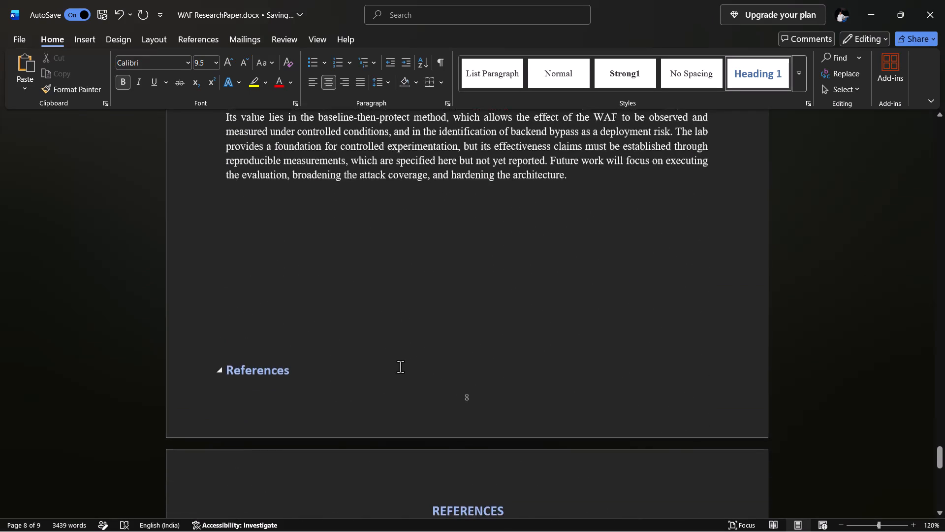
pyautogui.click(312, 373)
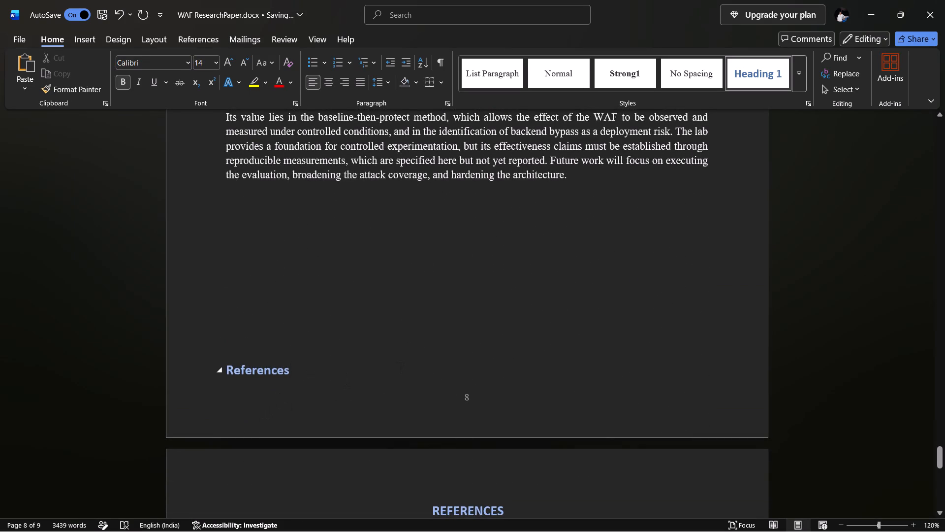
# Delete the old References heading at the bottom of page 8.
pyautogui.hotkey('ctrl', 'BackSpace')
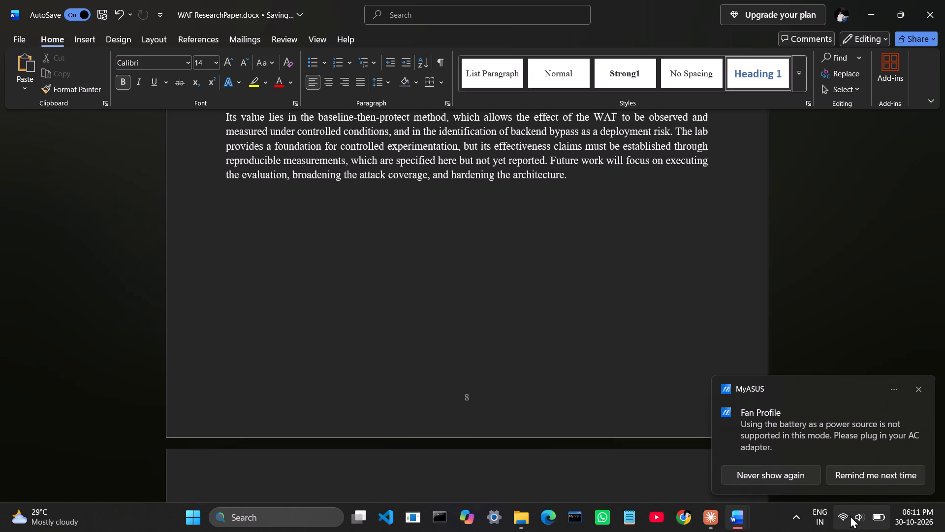
# Switch to the Windows quick settings and turn on Bluetooth.
pyautogui.click(848, 515)
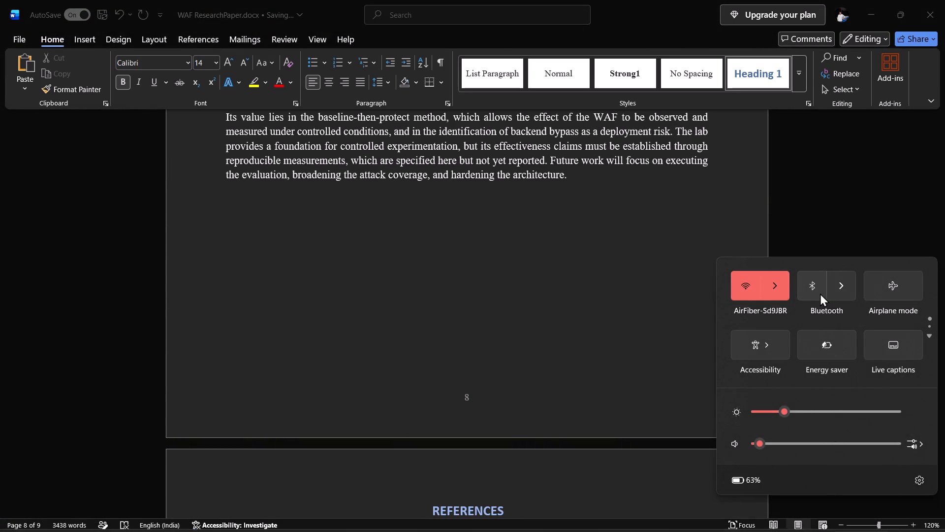
pyautogui.click(821, 293)
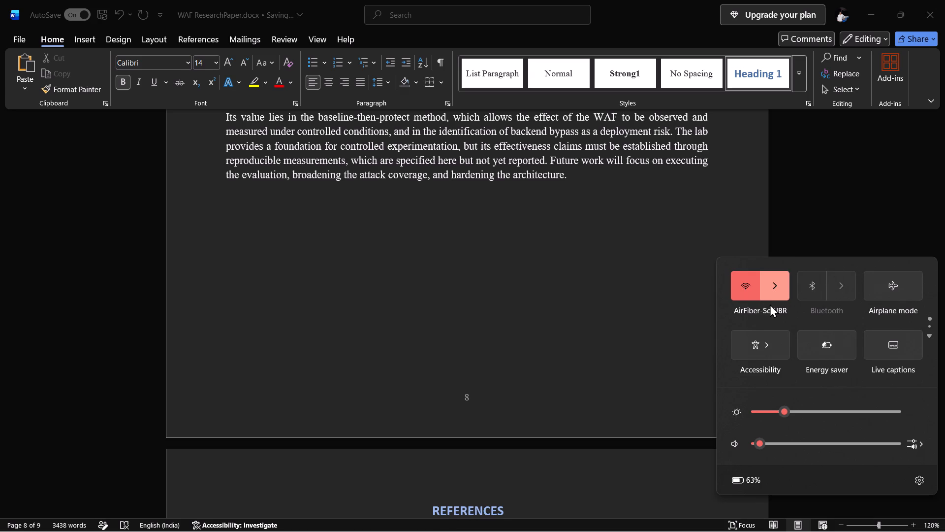
# Connect the computer to the Xiaomi 14 Civi Wi-Fi network, keeping automatic connection enabled.
pyautogui.click(771, 290)
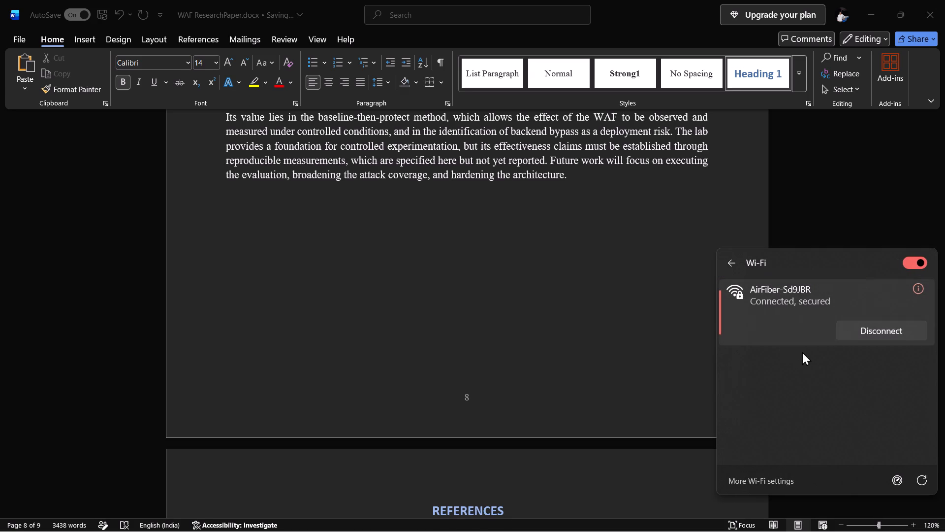
pyautogui.click(826, 364)
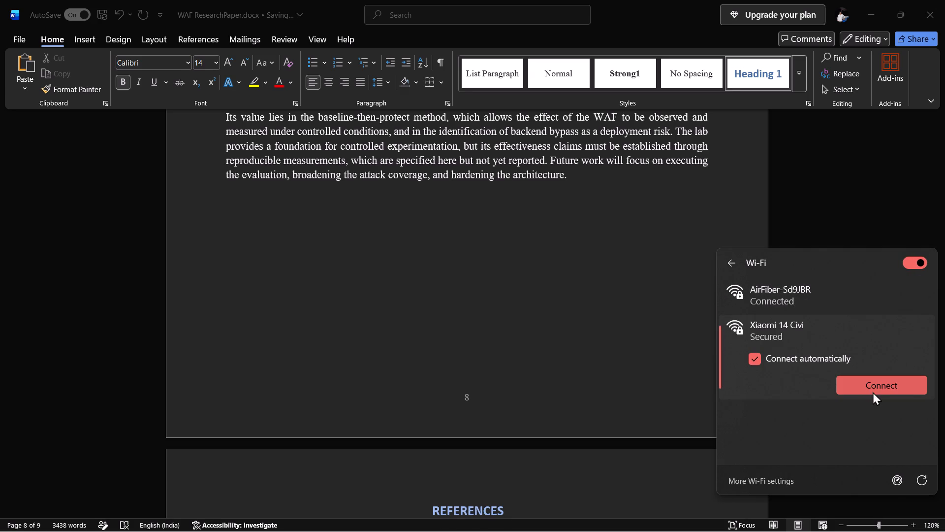
pyautogui.click(878, 387)
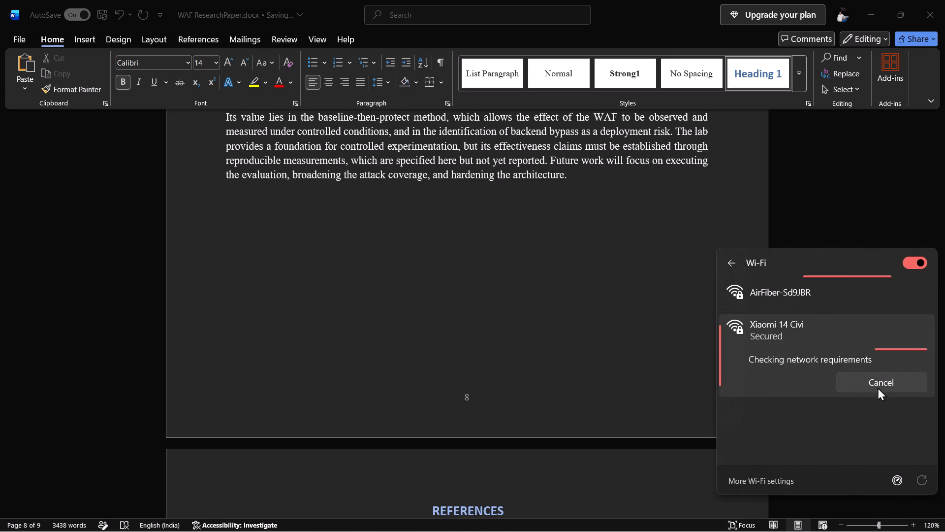
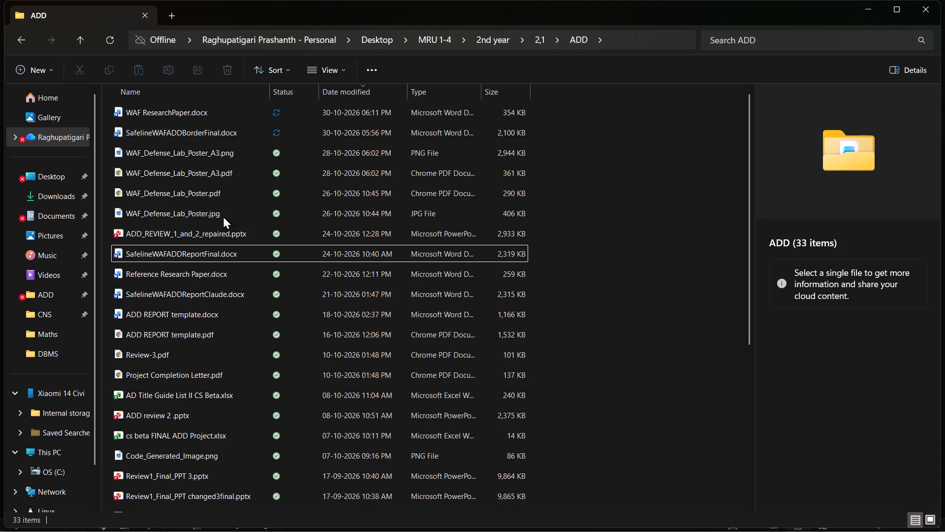
# Copy the file SafelineWAFADDBorderFinal.docx from the ADD folder.
pyautogui.click(205, 135)
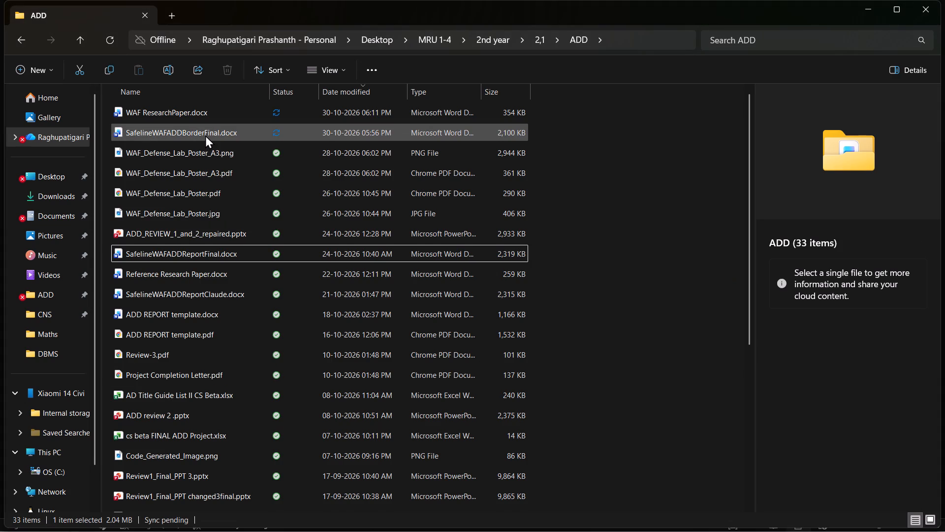
pyautogui.click(110, 73)
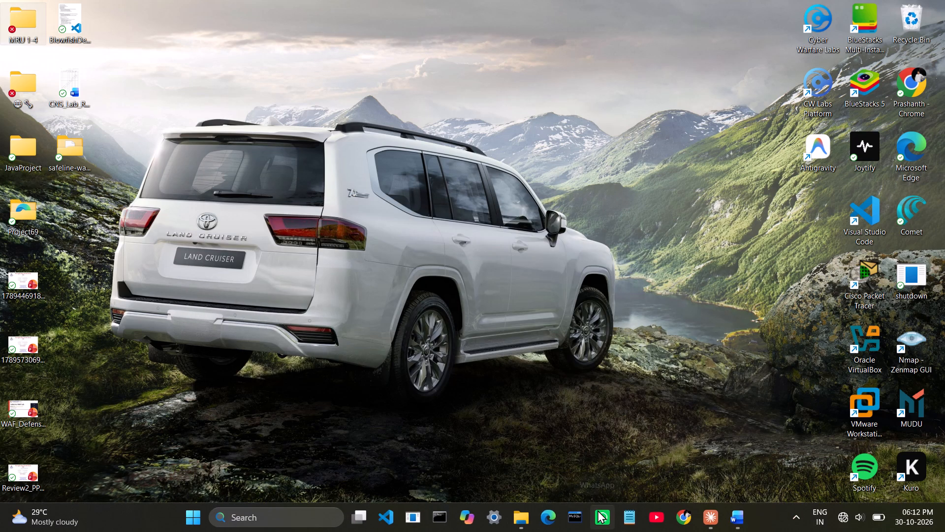
# Open WhatsApp from the desktop.
pyautogui.click(598, 510)
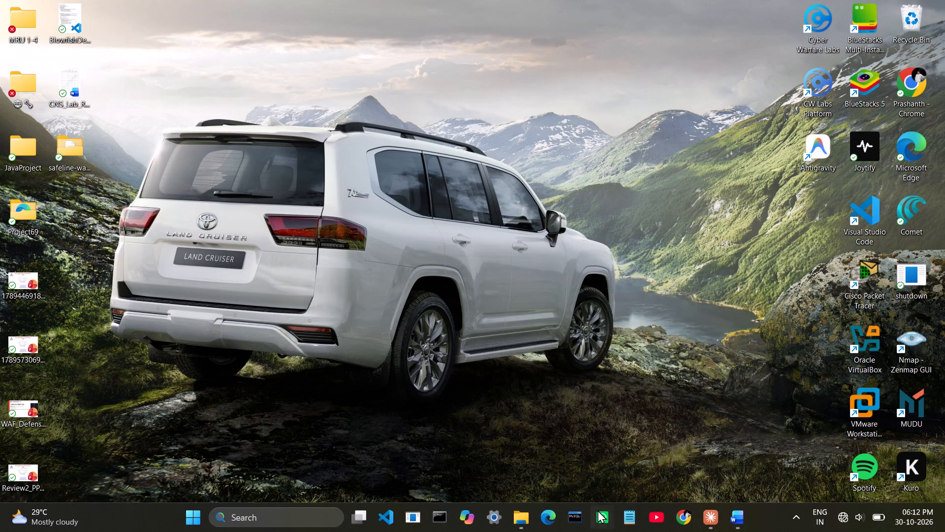